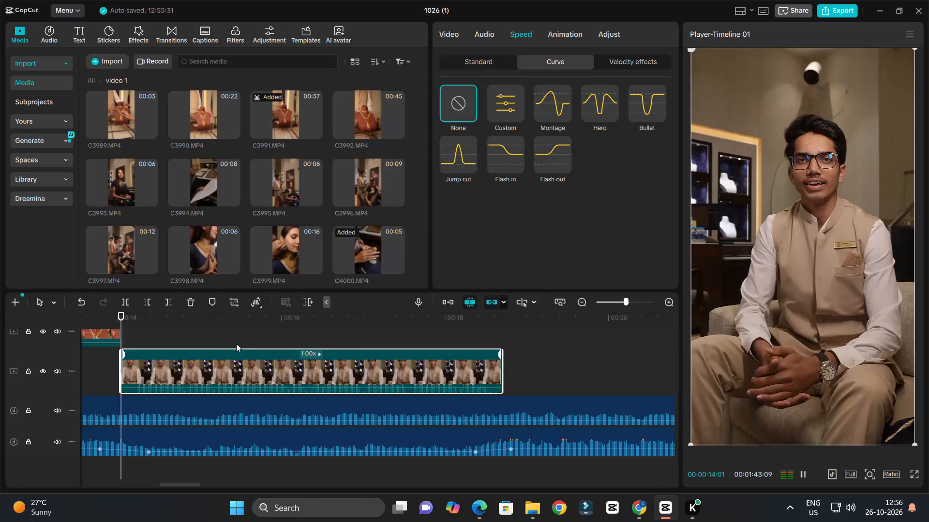
Play the opening of the seated man's clip C4013.MP4 from about 00:00:14 to review it.
ctrl+scroll(256, 348, up, 4)
ctrl+scroll(256, 348, down, 3)
ctrl+scroll(297, 362, up, 3)
key(space)
ctrl+scroll(297, 362, down, 4)
key(space)
ctrl+scroll(316, 367, up, 3)
key(space)
click(128, 323)
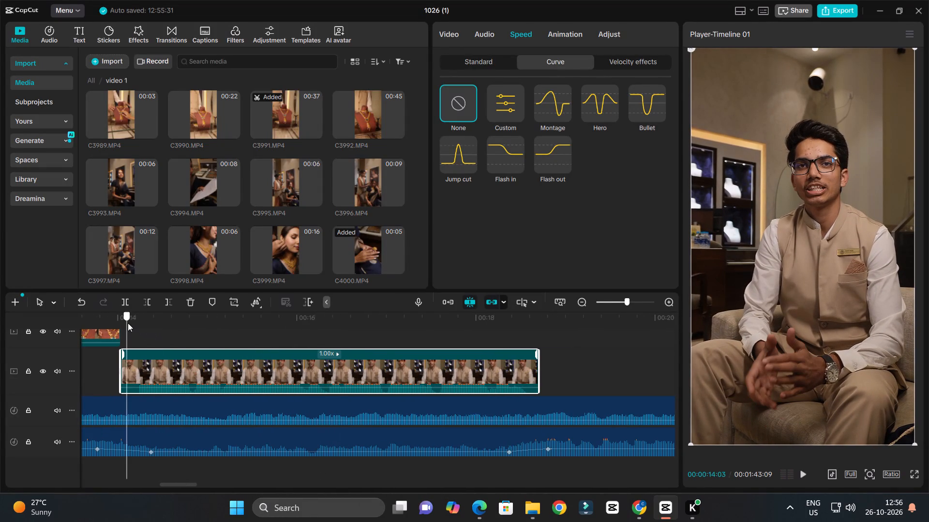
key(space)
key(space)
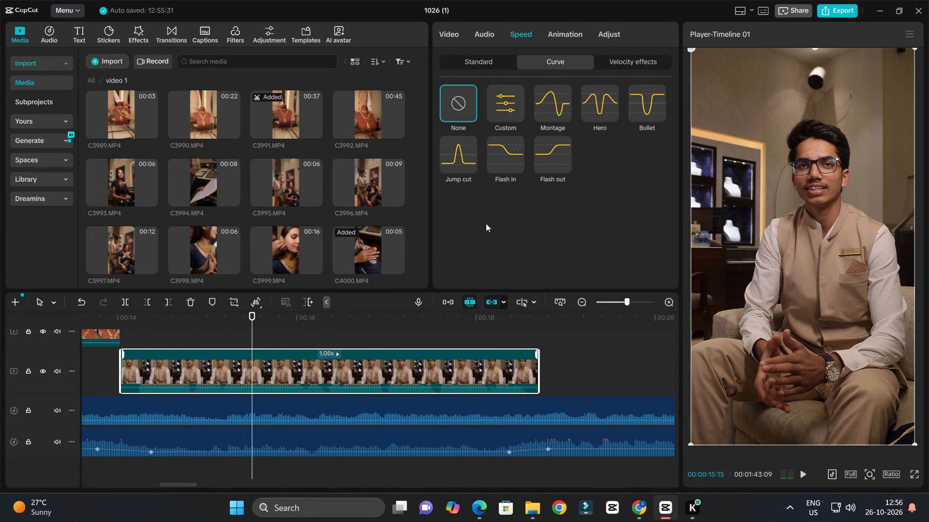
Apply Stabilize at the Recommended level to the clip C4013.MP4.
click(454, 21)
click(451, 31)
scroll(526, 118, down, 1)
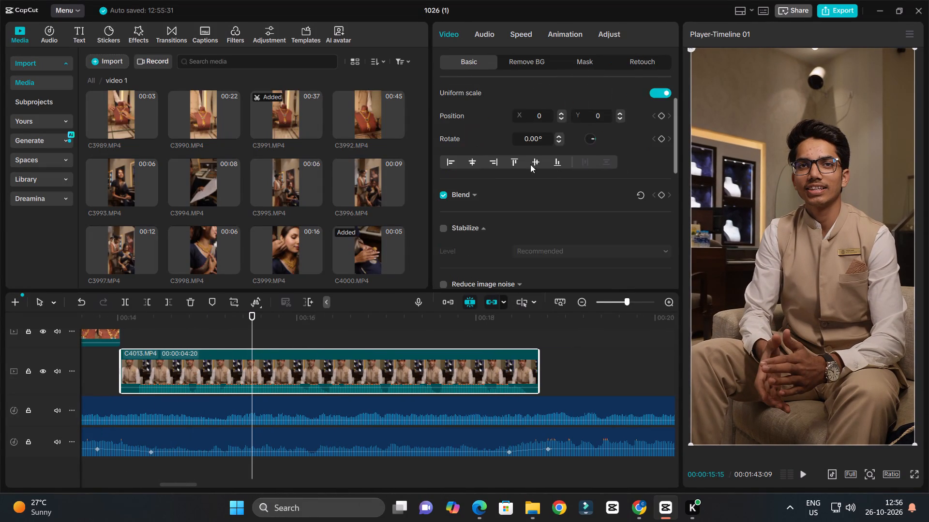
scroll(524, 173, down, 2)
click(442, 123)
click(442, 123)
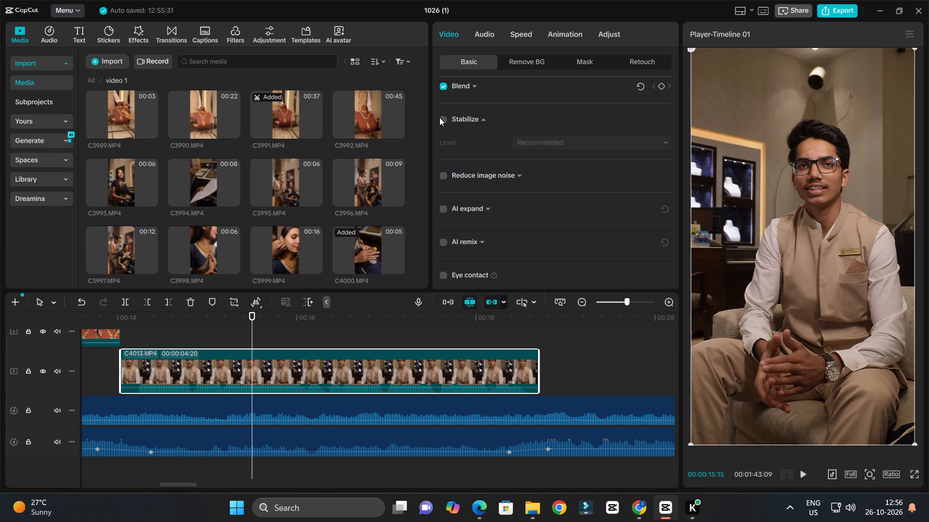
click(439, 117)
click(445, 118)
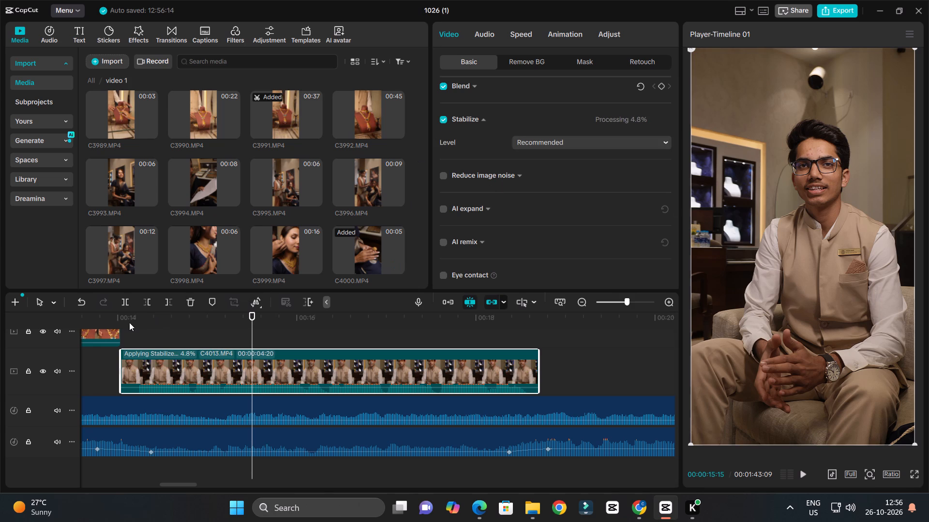
Play the clip C4013.MP4 from its start at 00:00:14:01 past its end to review it.
click(120, 322)
ctrl+scroll(179, 337, down, 13)
key(space)
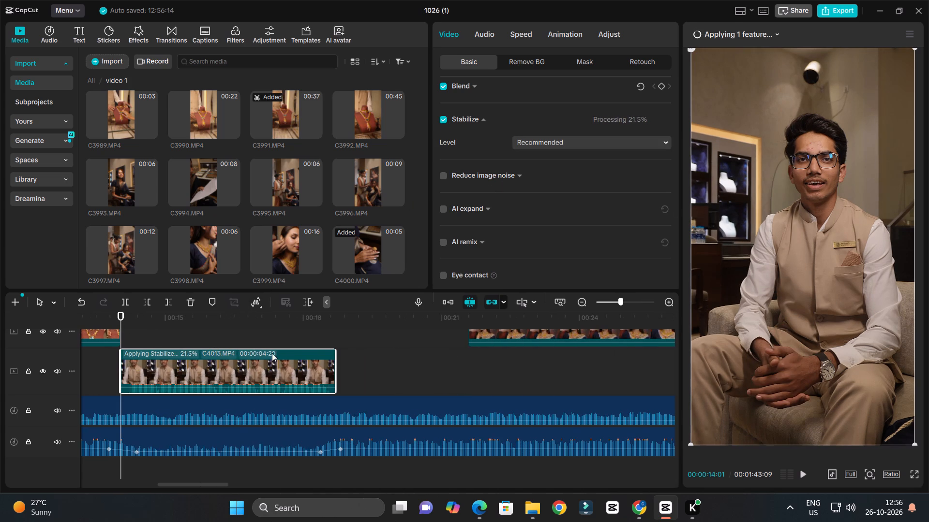
ctrl+scroll(348, 347, down, 4)
ctrl+scroll(369, 352, up, 3)
ctrl+scroll(369, 352, down, 4)
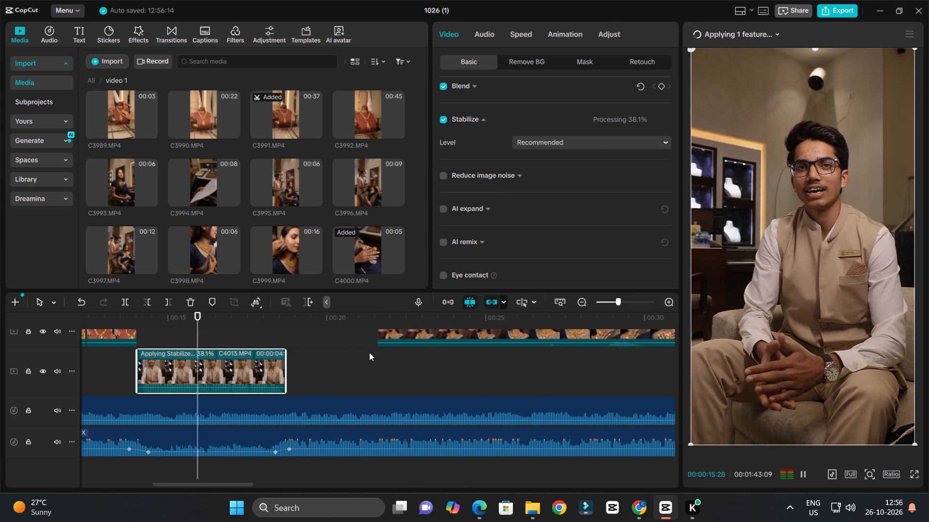
ctrl+scroll(369, 352, up, 6)
ctrl+scroll(369, 352, down, 3)
ctrl+scroll(369, 352, up, 6)
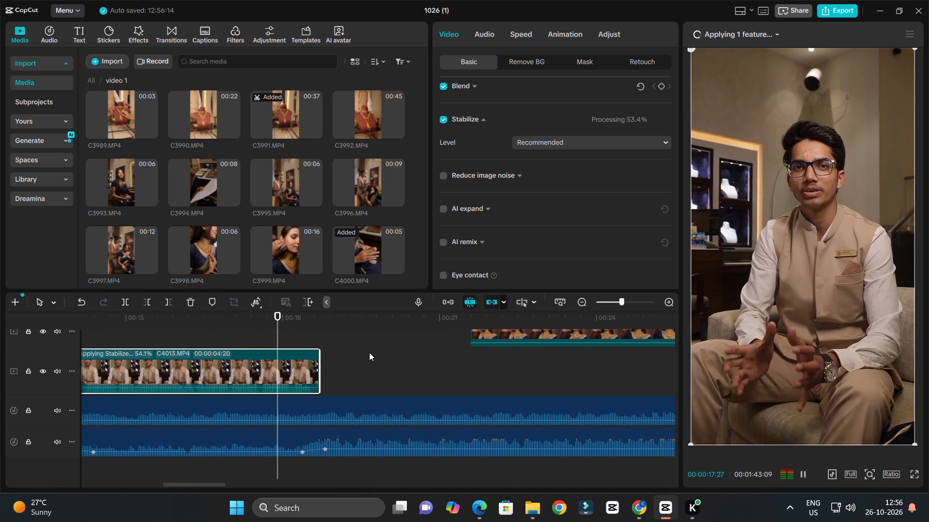
key(space)
ctrl+scroll(369, 352, down, 4)
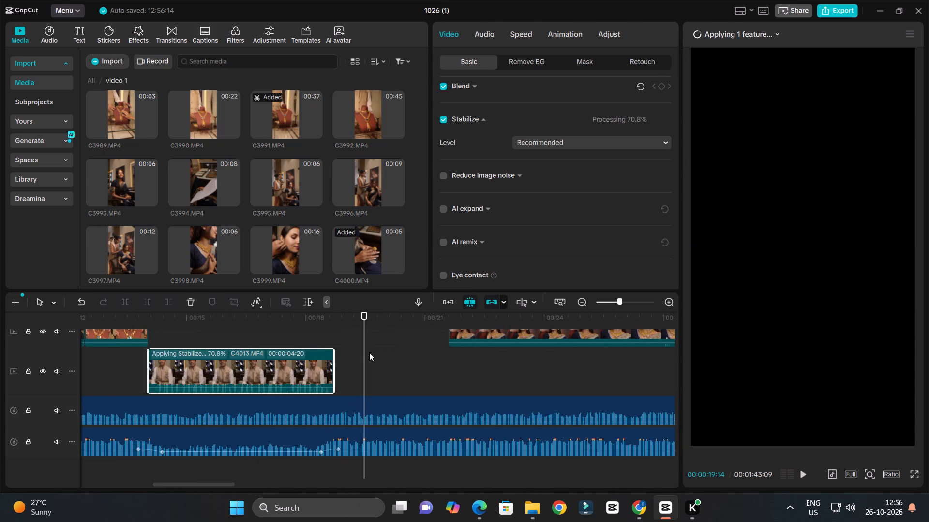
Browse the footage in the video 1 folder and preview C3998.MP4.
ctrl+scroll(369, 352, down, 4)
scroll(264, 210, down, 4)
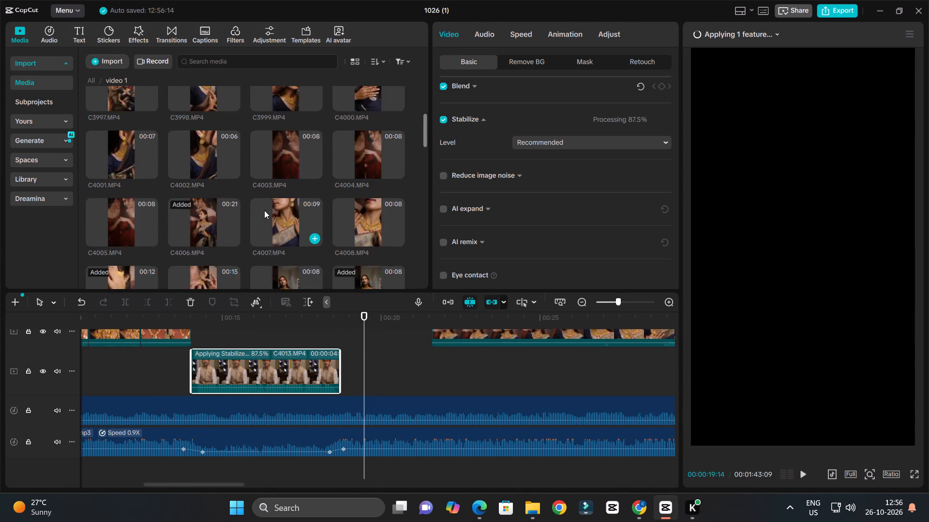
scroll(264, 210, up, 9)
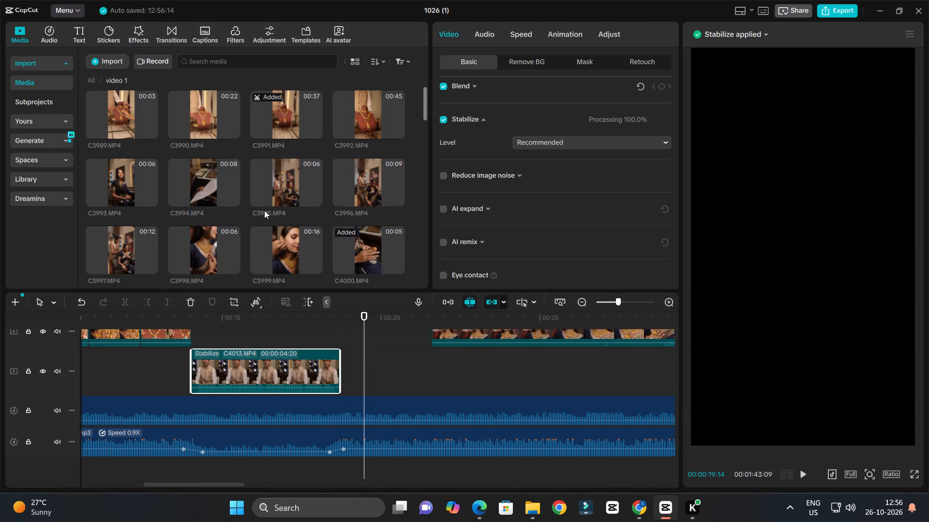
scroll(285, 222, down, 2)
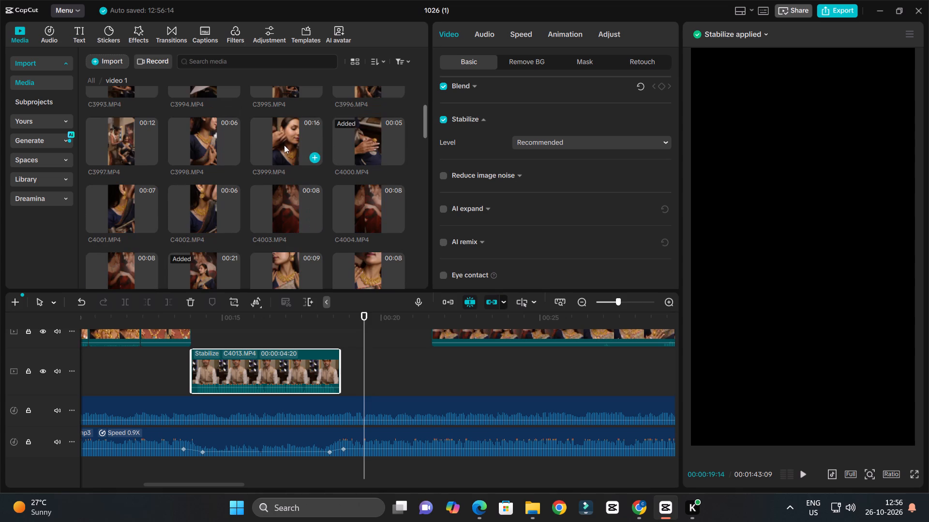
double_click(202, 140)
Play the timeline from about 00:00:08 through the jewellery shots into the seated man's clip to review the sequence.
drag(203, 317, 159, 328)
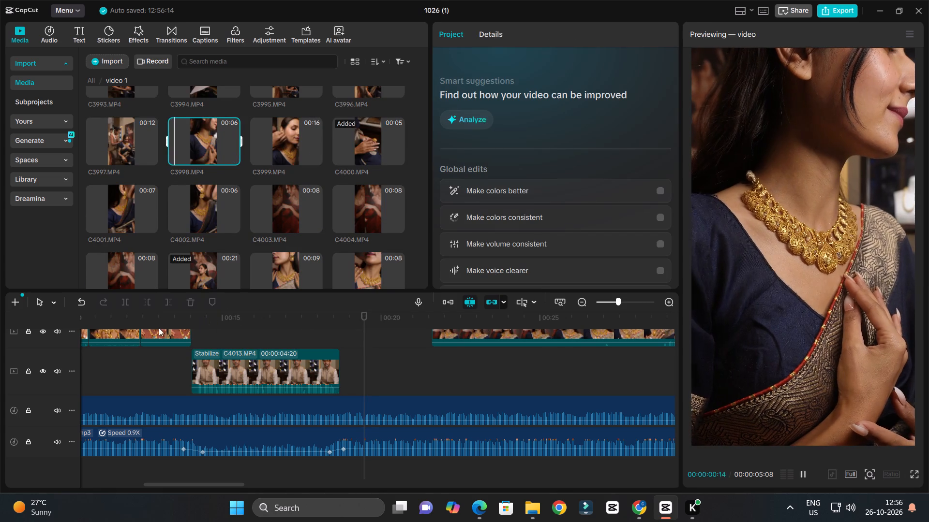
drag(159, 328, 131, 333)
click(124, 358)
drag(114, 316, 87, 333)
key(space)
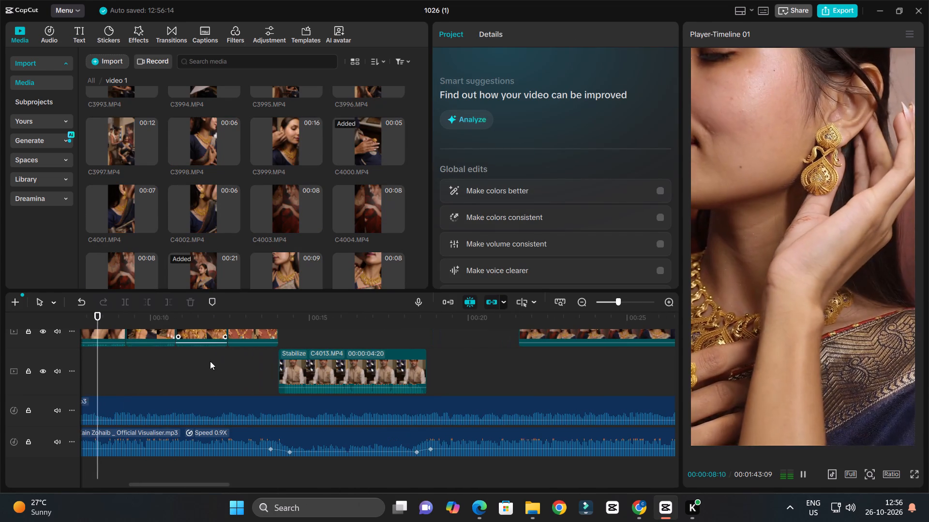
ctrl+scroll(207, 360, down, 3)
ctrl+scroll(207, 360, up, 4)
scroll(207, 360, down, 3)
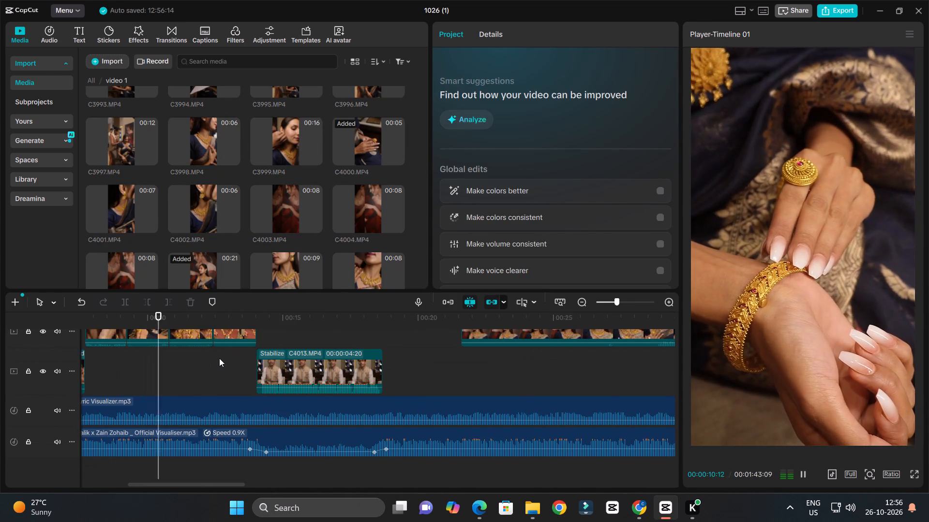
ctrl+scroll(219, 358, down, 3)
ctrl+scroll(219, 358, up, 3)
ctrl+scroll(231, 354, down, 3)
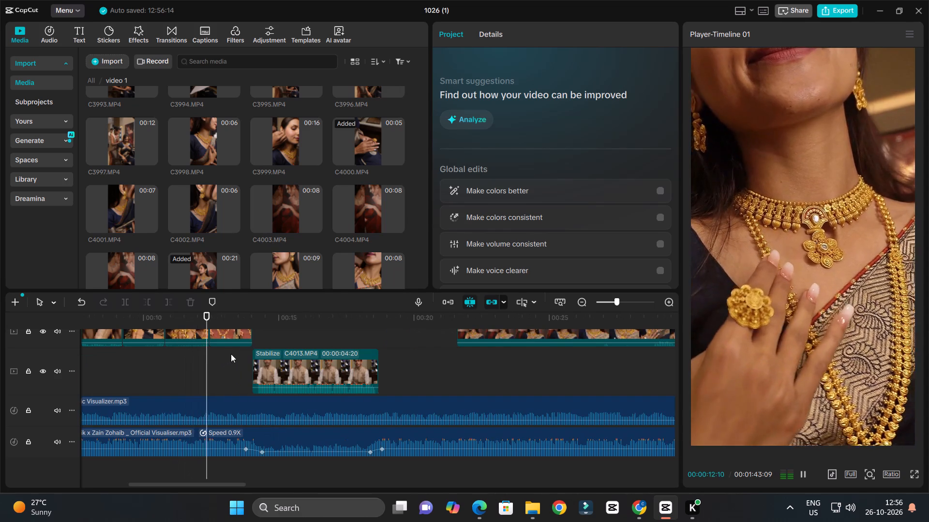
ctrl+scroll(231, 354, down, 1)
ctrl+scroll(253, 353, up, 3)
ctrl+scroll(267, 351, down, 2)
ctrl+scroll(267, 351, up, 3)
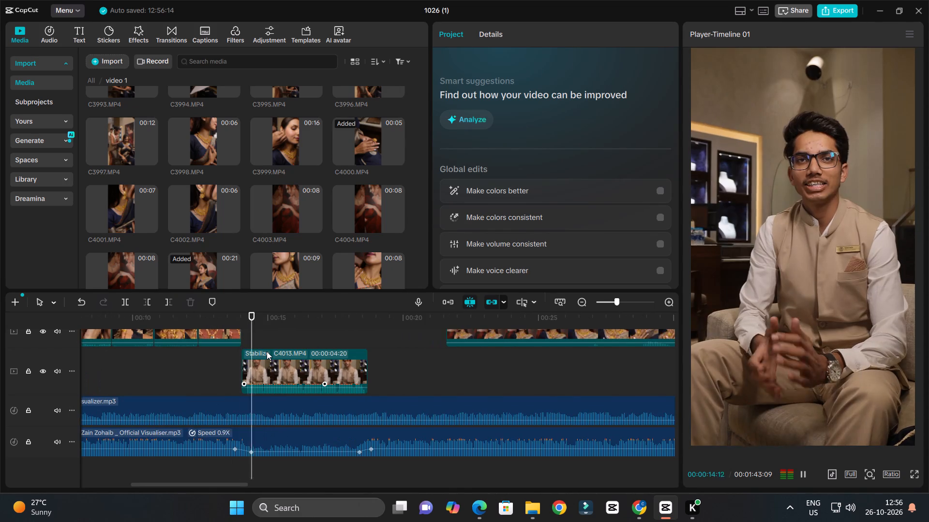
ctrl+scroll(267, 351, down, 2)
ctrl+scroll(286, 354, up, 2)
key(space)
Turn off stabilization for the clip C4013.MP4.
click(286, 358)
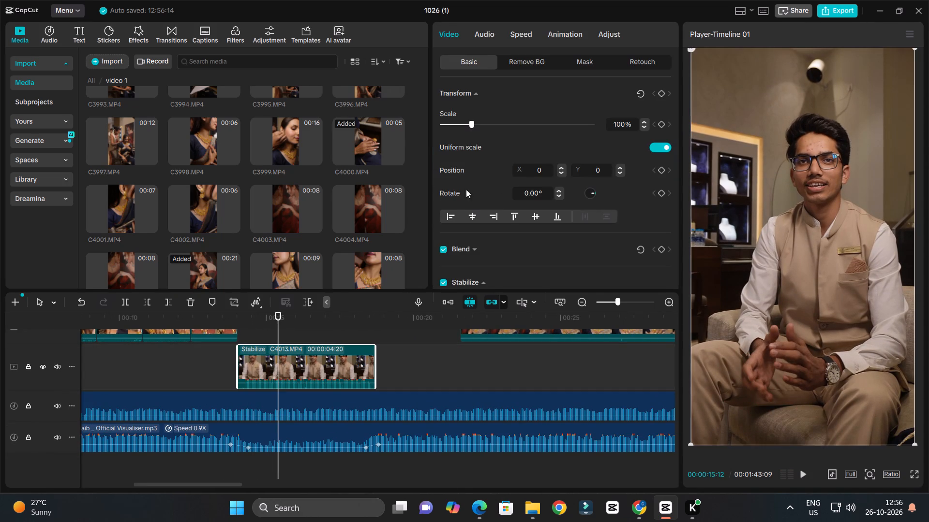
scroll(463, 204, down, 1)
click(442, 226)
Add a 100% scale keyframe at the start of the clip C4013.MP4, at 00:00:14:01.
drag(266, 319, 229, 331)
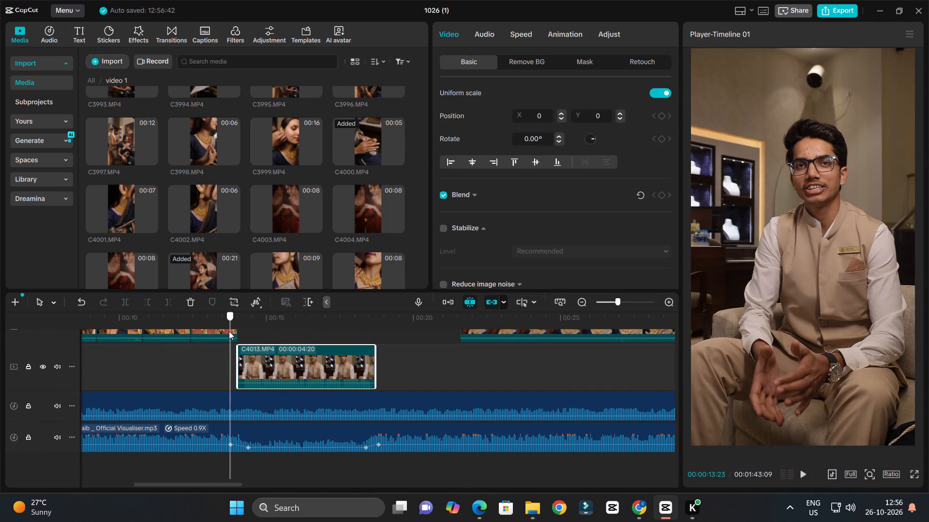
drag(229, 331, 238, 334)
scroll(550, 165, down, 2)
scroll(490, 184, up, 3)
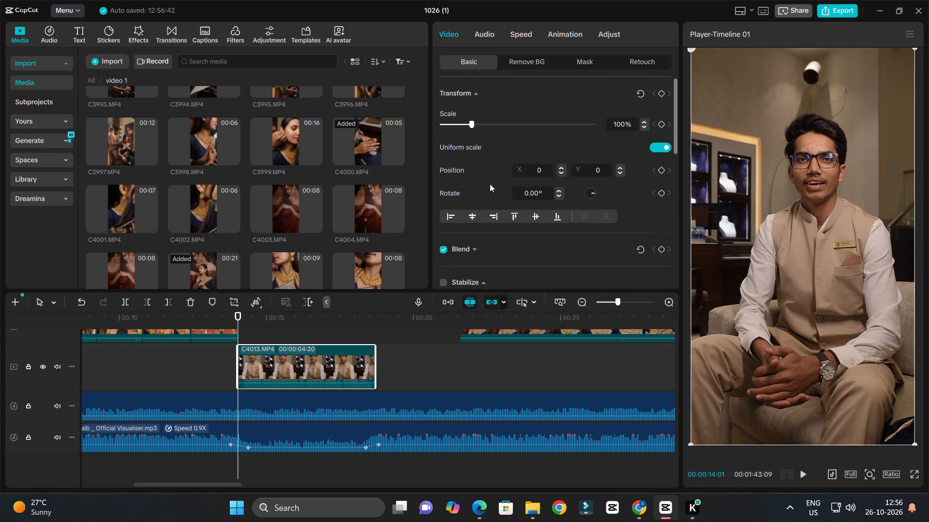
scroll(490, 184, up, 4)
click(663, 124)
Add a scale keyframe at 00:00:17:02 in the clip, trying 150% and settling on 140%.
key(space)
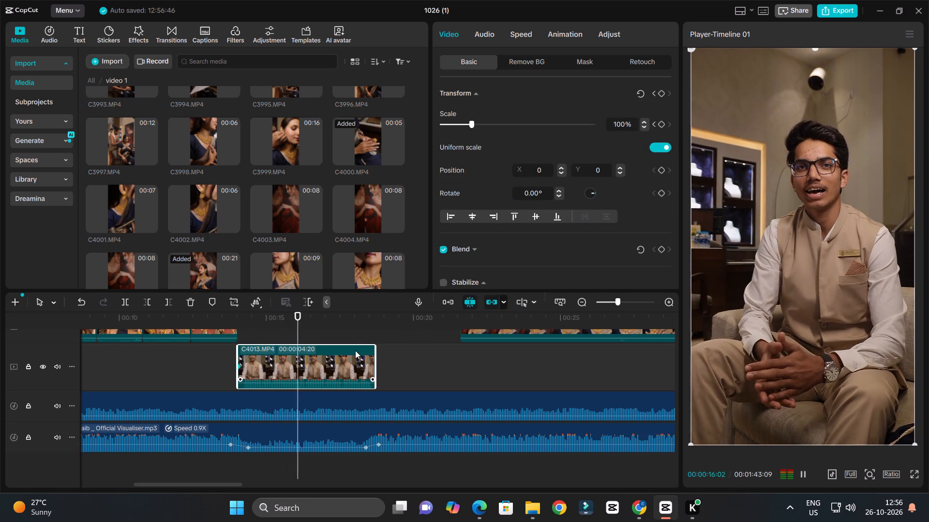
key(space)
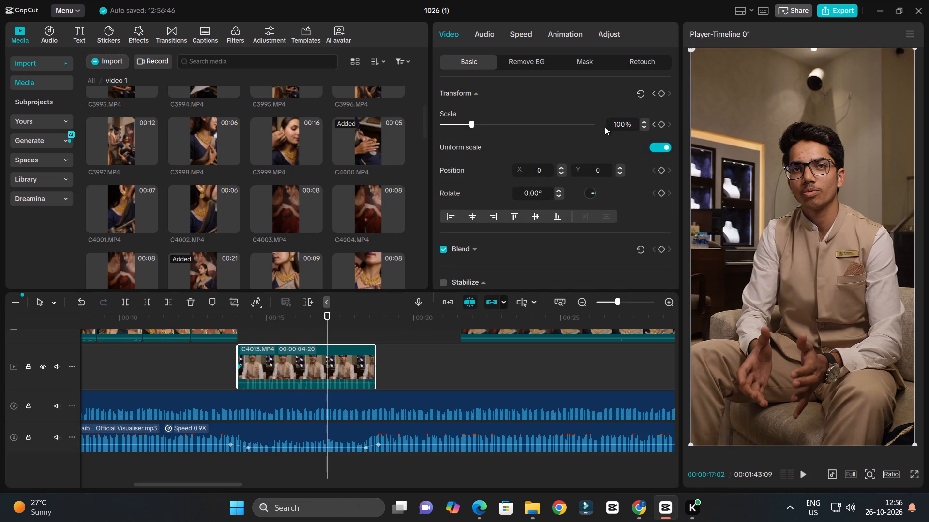
drag(626, 125, 578, 125)
text(150)
key(Return)
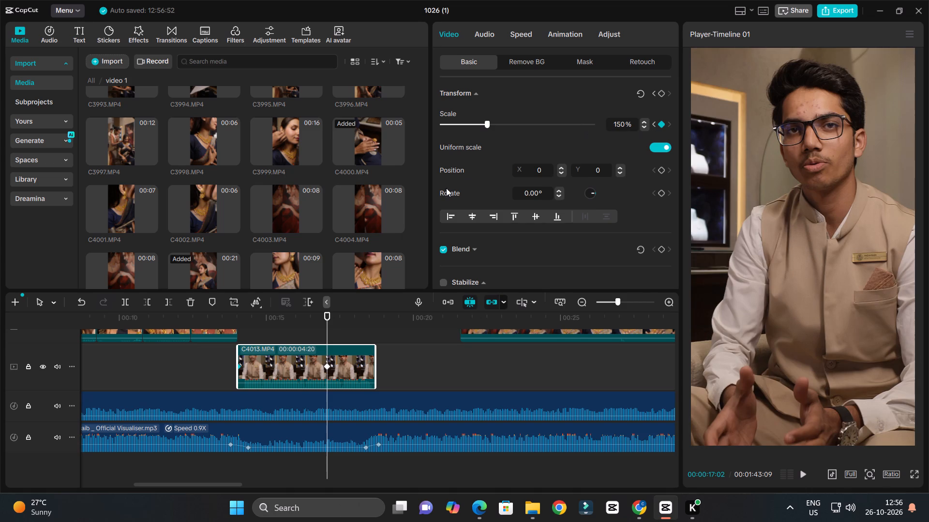
drag(626, 126, 560, 125)
text(140)
key(Return)
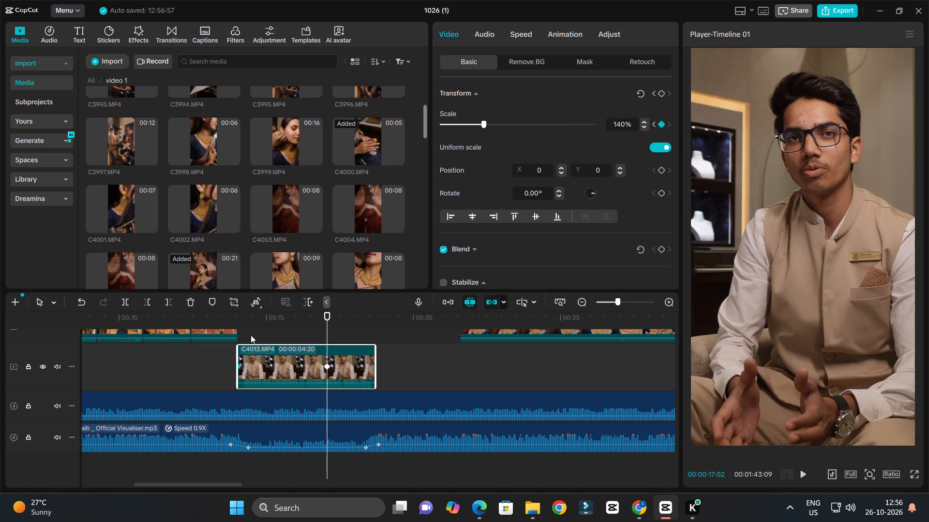
Review the zoom-in and move the 140% scale keyframe slightly earlier, to about 00:00:16:27.
click(230, 324)
key(space)
ctrl+scroll(374, 393, up, 3)
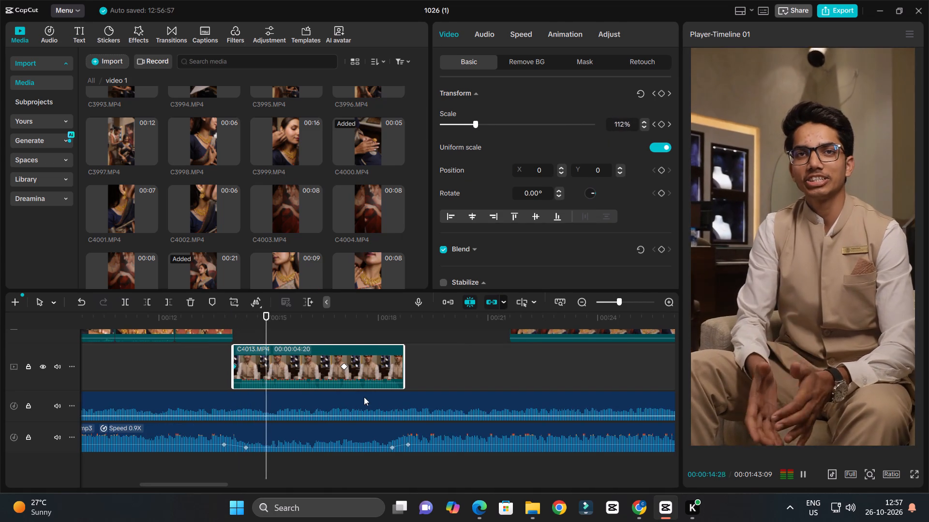
ctrl+scroll(367, 397, down, 2)
ctrl+scroll(373, 398, up, 3)
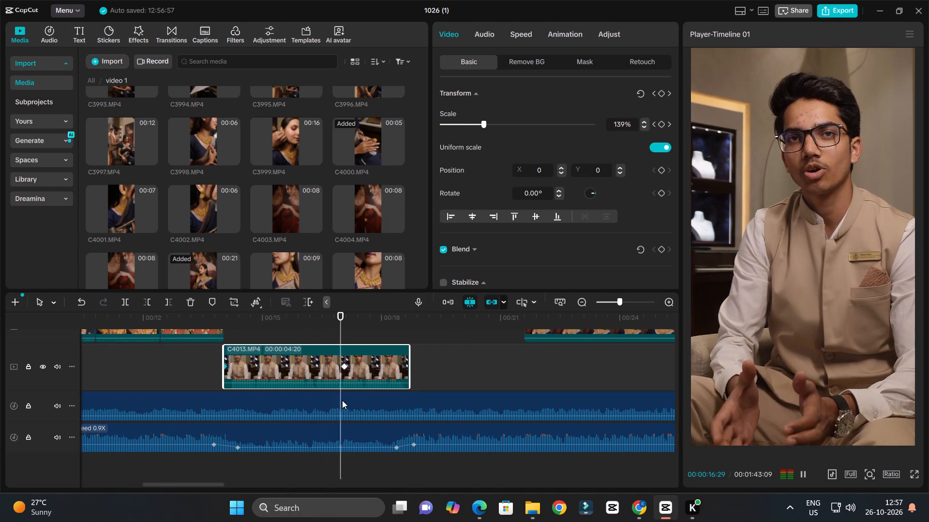
key(space)
drag(347, 323, 335, 339)
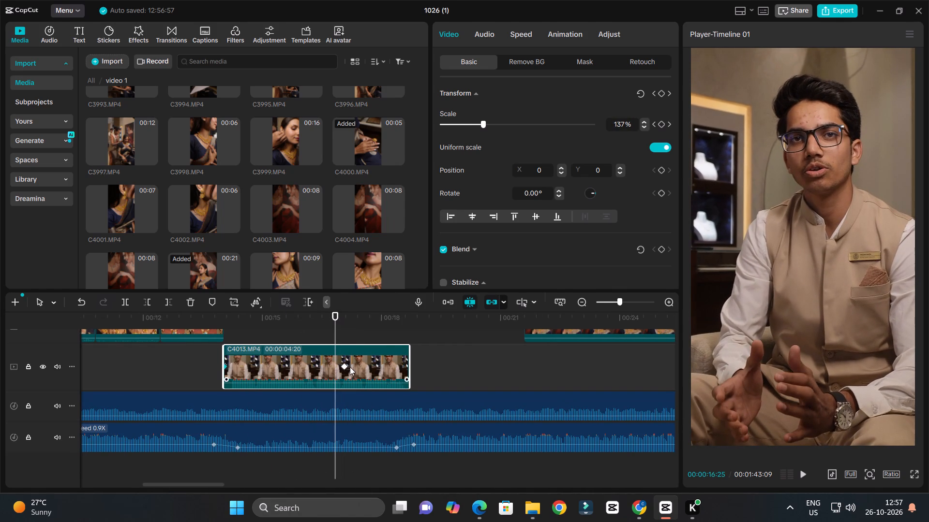
drag(344, 366, 338, 366)
Add a 100% scale keyframe at the end of the clip C4013.MP4, at 00:00:18:21.
drag(348, 320, 376, 333)
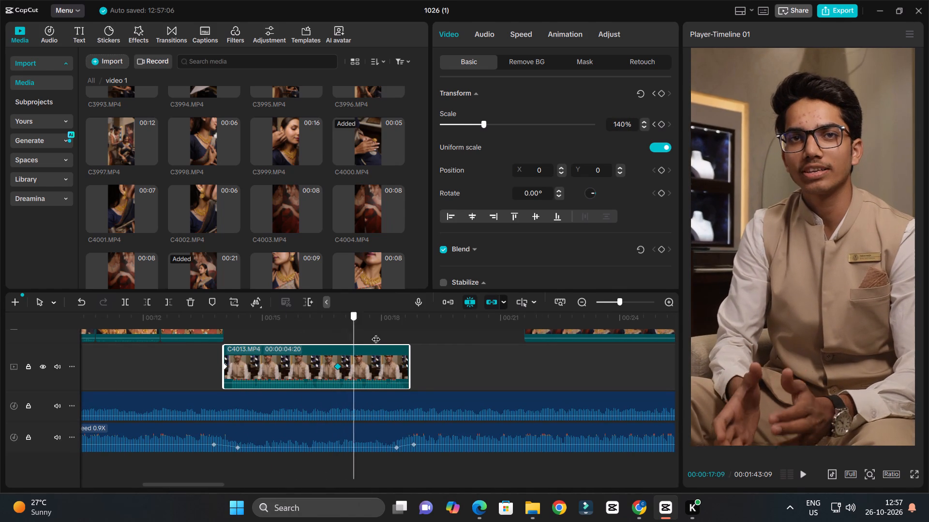
drag(376, 333, 407, 356)
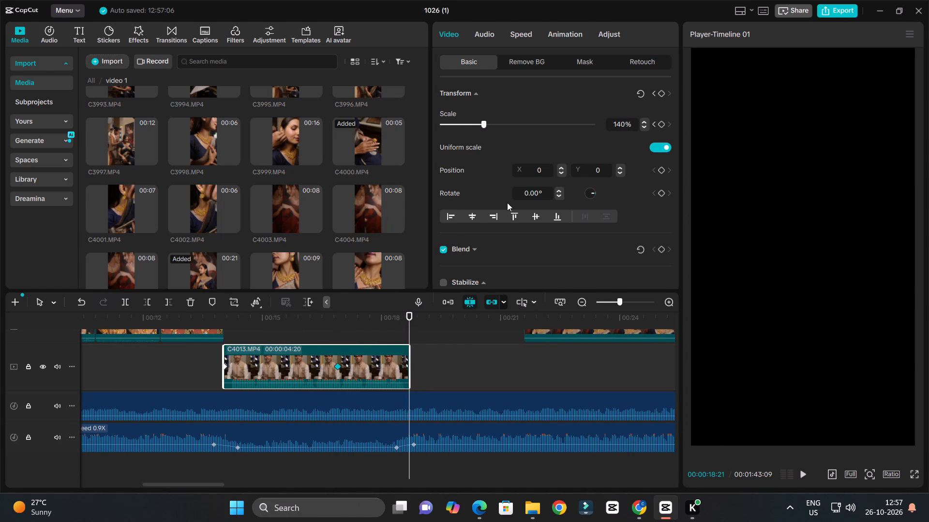
drag(626, 127, 541, 110)
text(100)
key(Return)
Play the clip C4013.MP4 from start to end to check the zoom-in and zoom-out animation.
click(222, 322)
key(space)
ctrl+scroll(285, 354, down, 2)
ctrl+scroll(306, 366, up, 4)
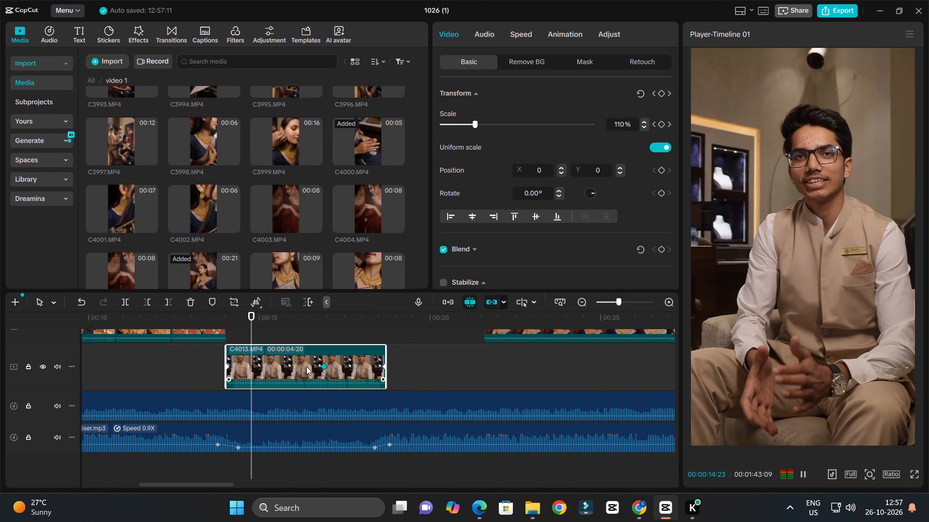
ctrl+scroll(306, 366, down, 4)
ctrl+scroll(306, 366, up, 3)
ctrl+scroll(306, 366, down, 3)
ctrl+scroll(319, 373, up, 3)
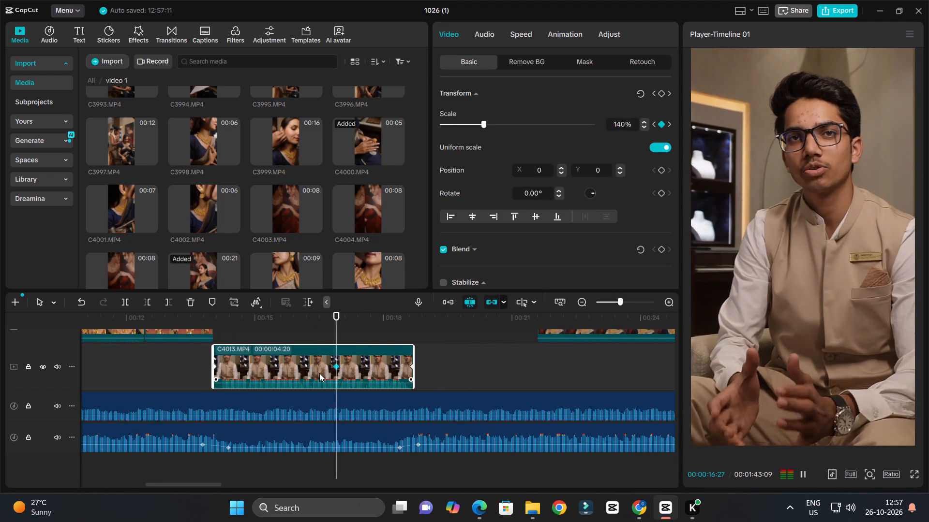
ctrl+scroll(319, 373, down, 3)
ctrl+scroll(320, 373, up, 7)
key(space)
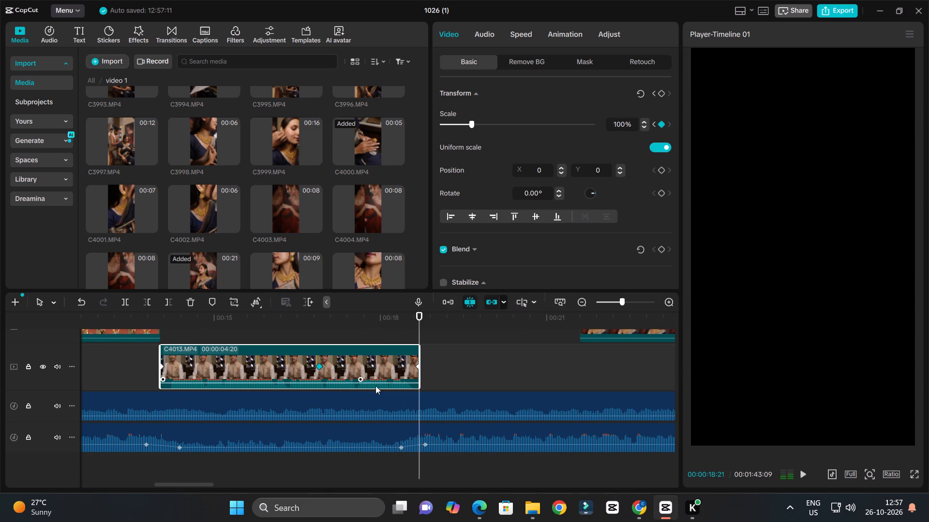
Delete the 100% scale keyframe at the end of C4013.MP4 and move the 140% keyframe to the clip's end.
click(418, 369)
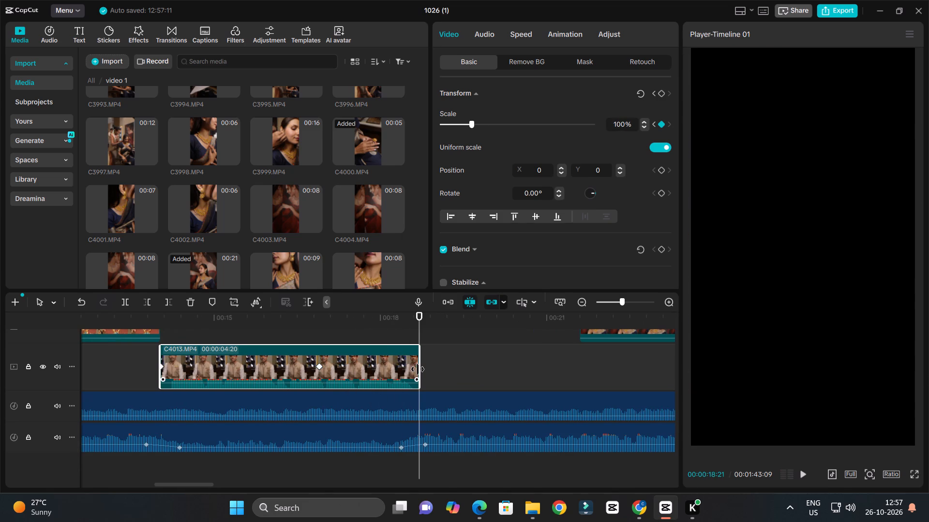
key(Delete)
drag(319, 365, 395, 376)
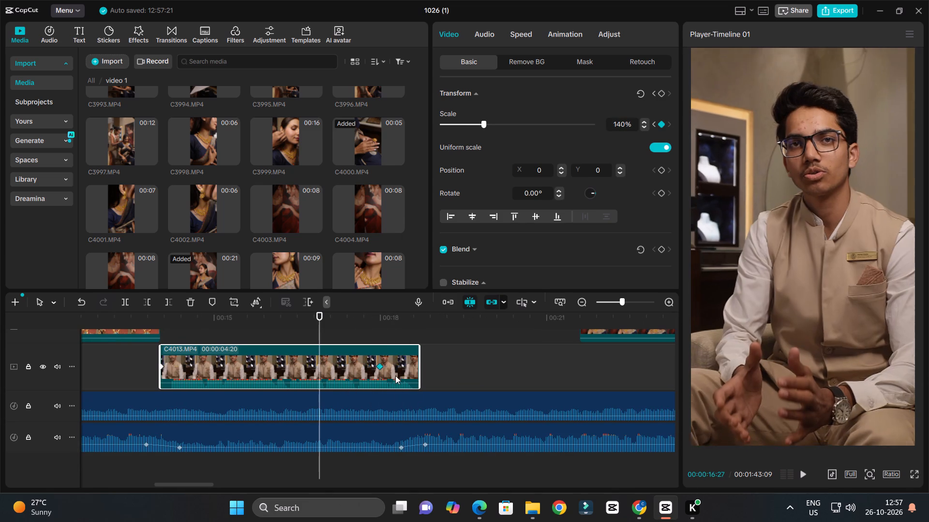
drag(395, 376, 435, 376)
Play C4013.MP4 from its start at 00:00:14:01 to review the zoom-in across the whole clip.
click(158, 320)
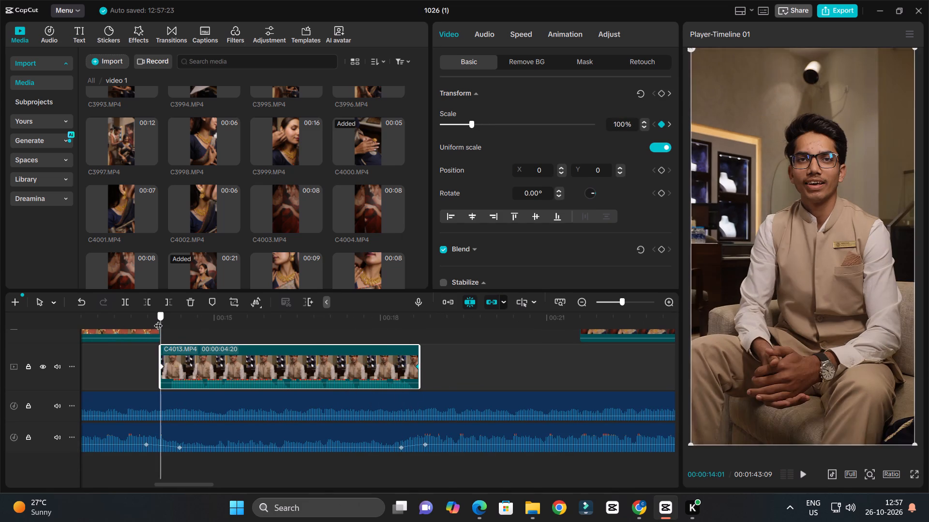
key(space)
ctrl+scroll(231, 350, down, 3)
ctrl+scroll(257, 363, up, 4)
ctrl+scroll(257, 363, down, 7)
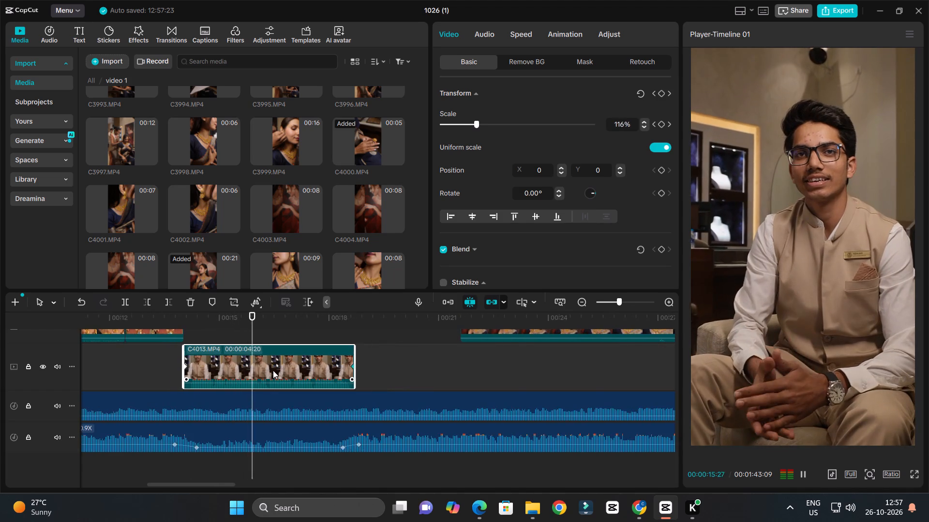
ctrl+scroll(274, 370, up, 4)
ctrl+scroll(274, 371, down, 4)
ctrl+scroll(291, 379, up, 3)
ctrl+scroll(291, 379, down, 3)
ctrl+scroll(344, 393, up, 3)
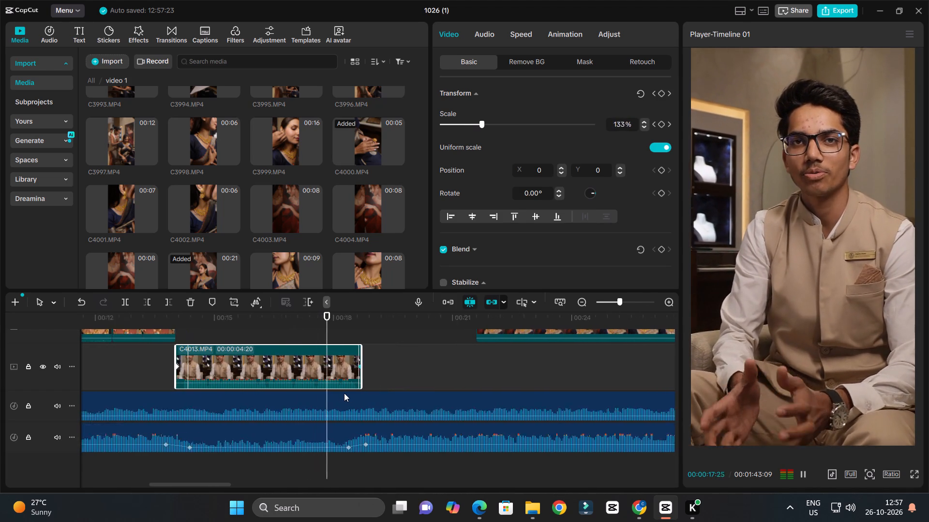
key(space)
Move the 20-second clip C4006.MP4 down to the main track, directly after C4013.MP4.
ctrl+scroll(369, 395, down, 7)
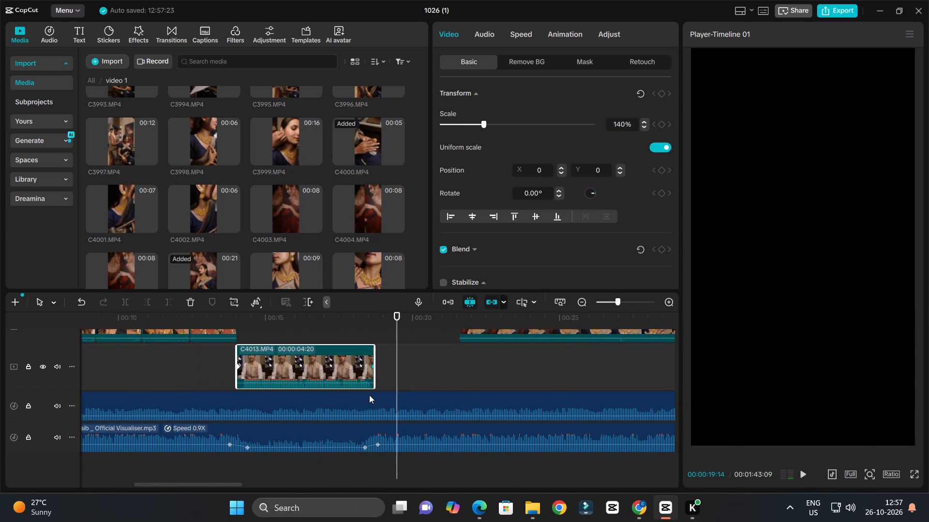
ctrl+scroll(369, 395, down, 2)
scroll(586, 372, up, 2)
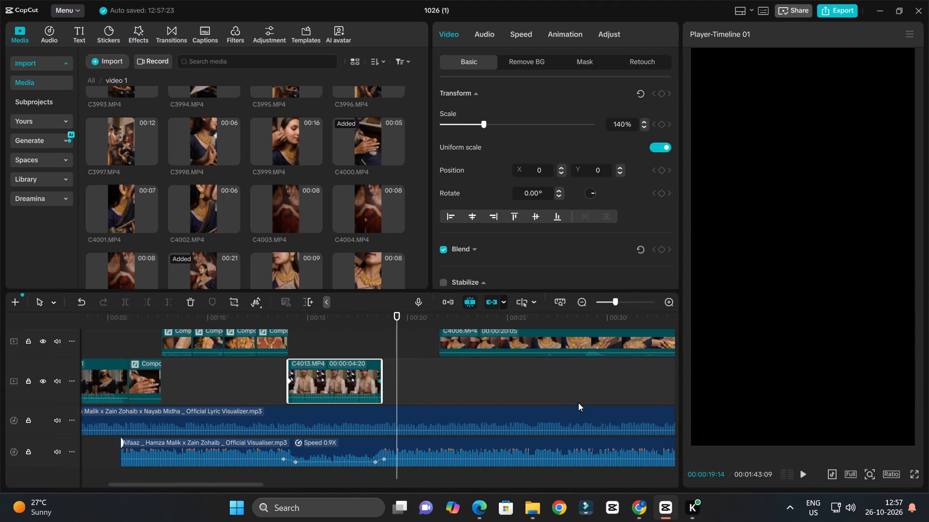
drag(537, 351, 480, 392)
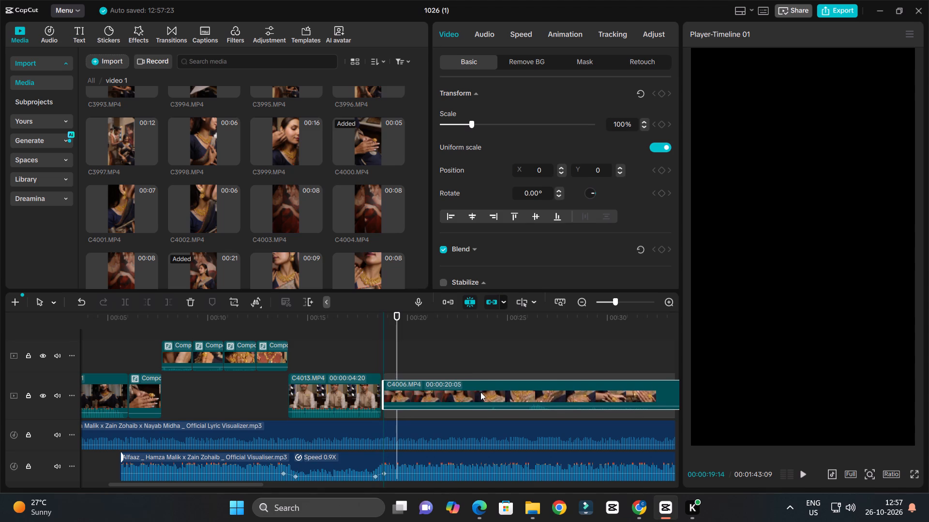
drag(480, 392, 477, 393)
Review C4006.MP4 and split it at 00:00:24:10, where both hands rest on the necklace.
click(385, 323)
key(space)
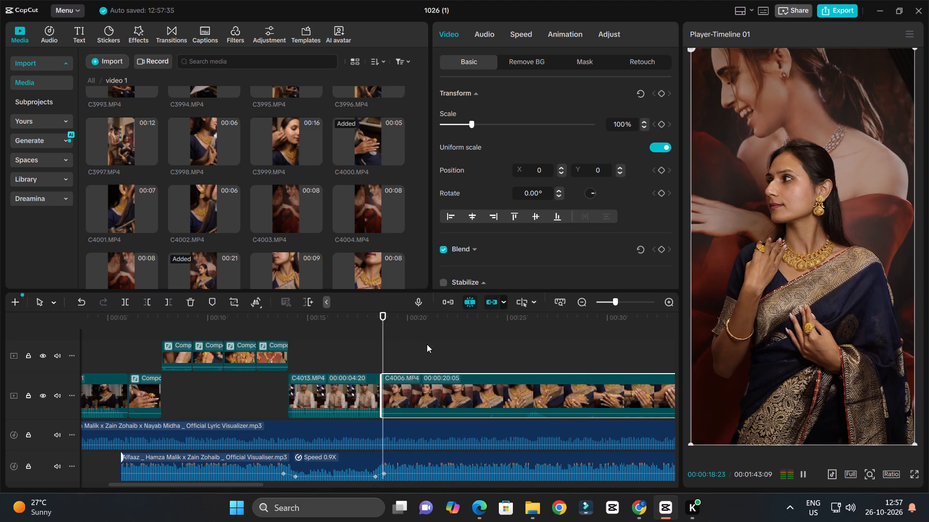
ctrl+scroll(427, 344, down, 12)
ctrl+scroll(349, 361, up, 6)
key(space)
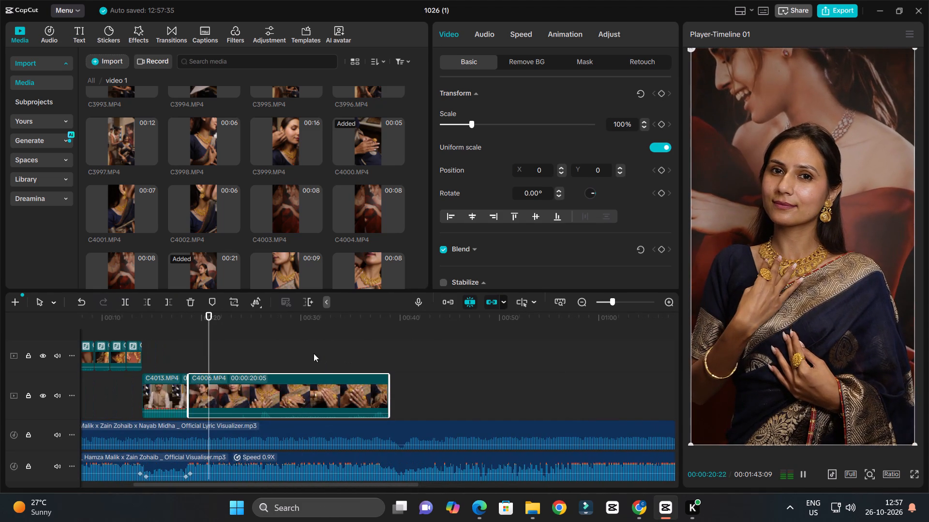
drag(231, 323, 239, 330)
key(space)
ctrl+scroll(294, 348, up, 7)
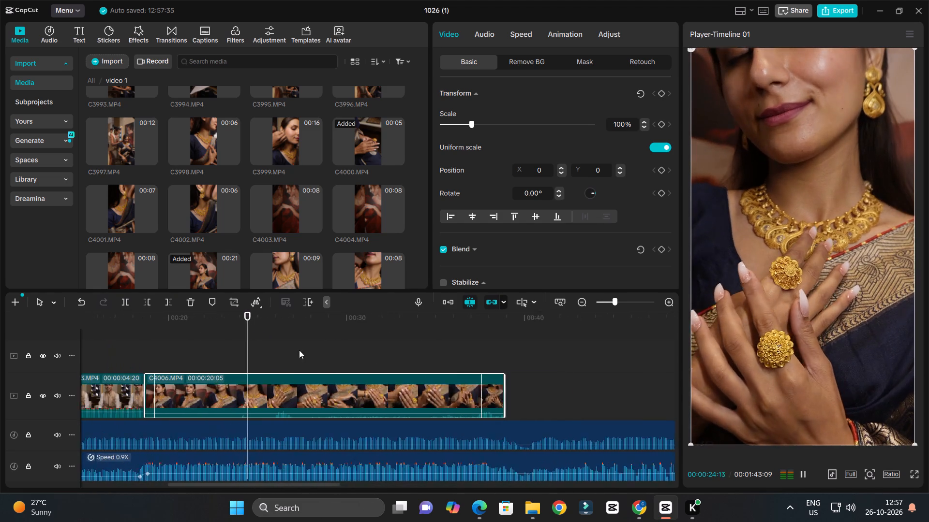
key(space)
drag(250, 325, 243, 338)
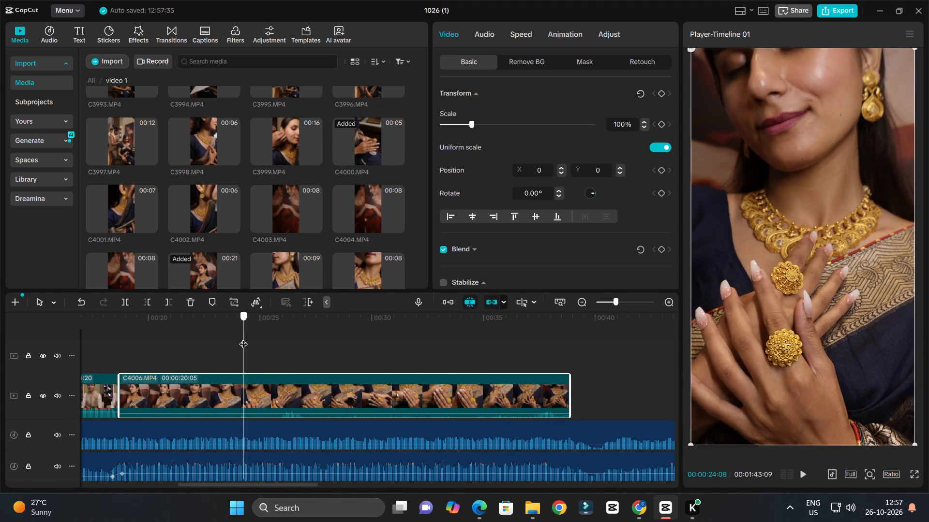
drag(243, 338, 240, 342)
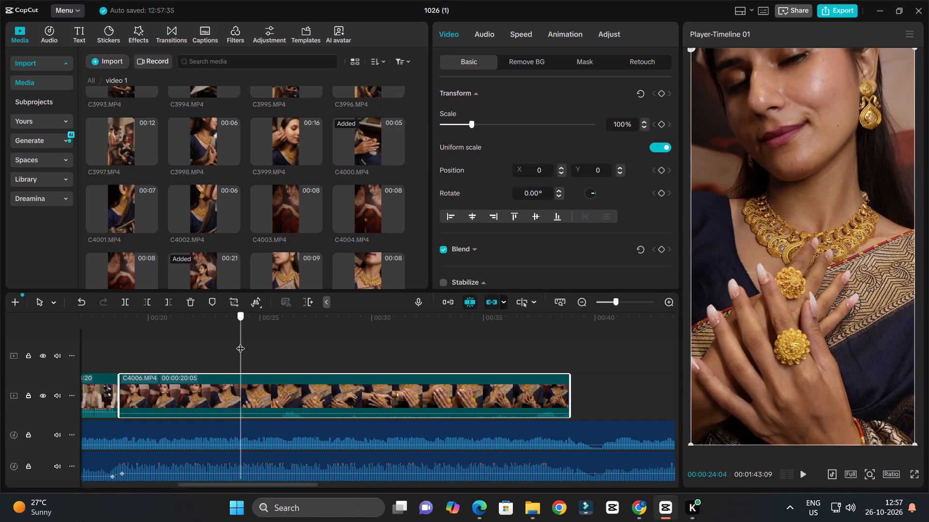
drag(240, 342, 245, 347)
click(262, 392)
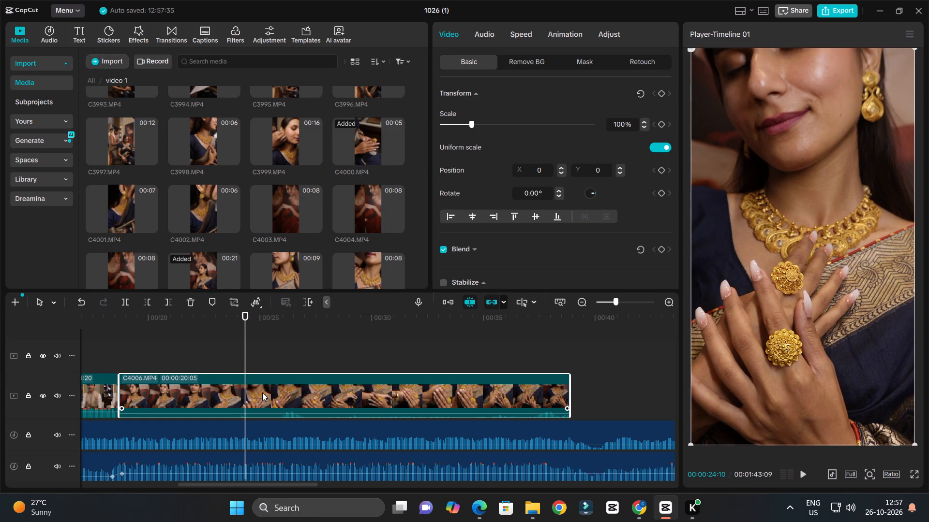
key(c)
Set the first piece of C4006.MP4 aside on the same track, at about 00:00:51.
ctrl+scroll(275, 385, down, 6)
drag(218, 391, 674, 363)
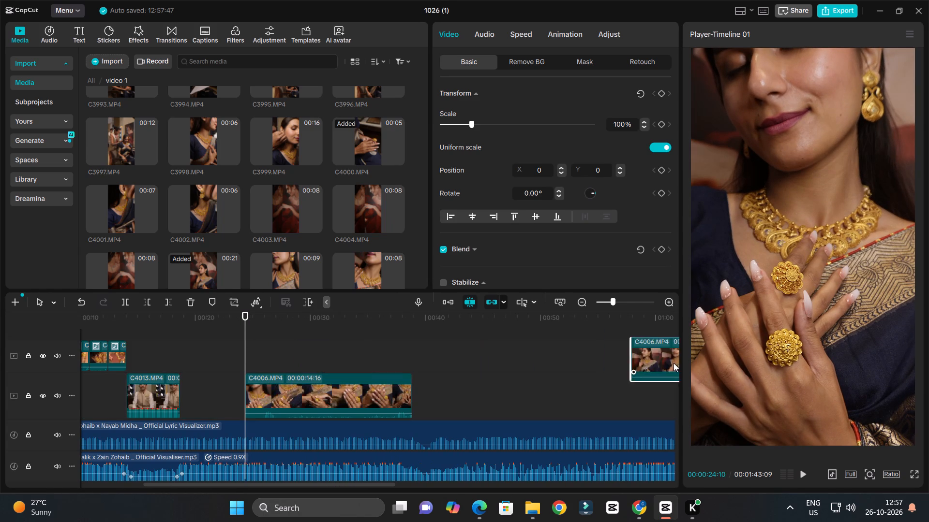
drag(674, 363, 557, 377)
Play the second piece of C4006.MP4 and split it at 00:00:28:11.
key(space)
ctrl+scroll(284, 349, up, 12)
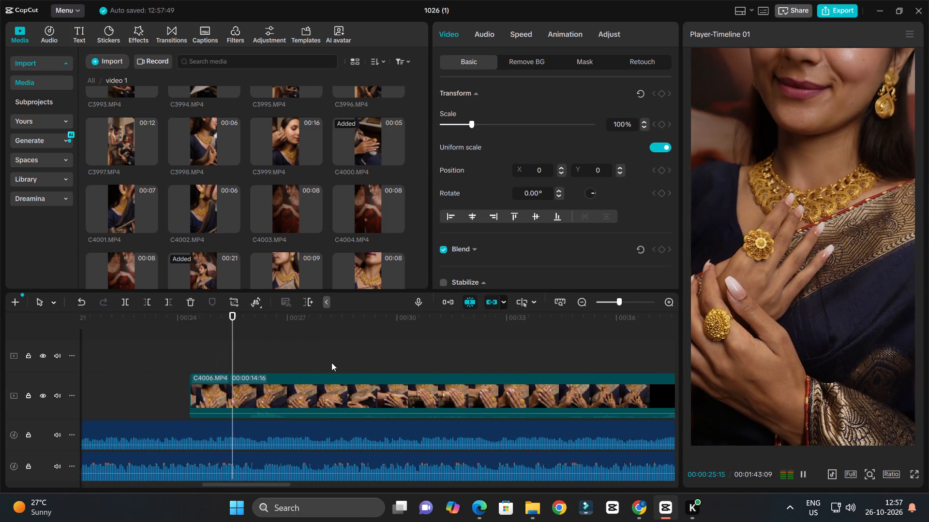
ctrl+scroll(335, 364, up, 3)
key(space)
key(space)
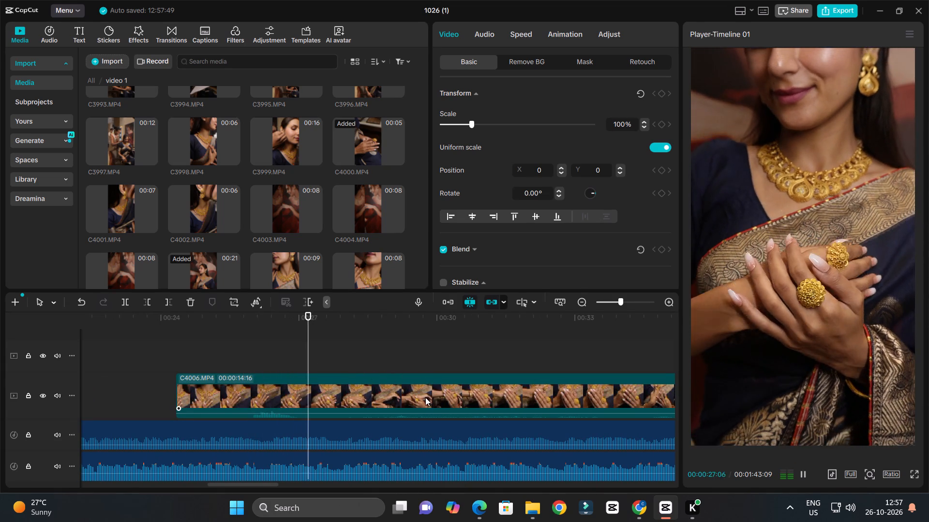
key(space)
click(389, 406)
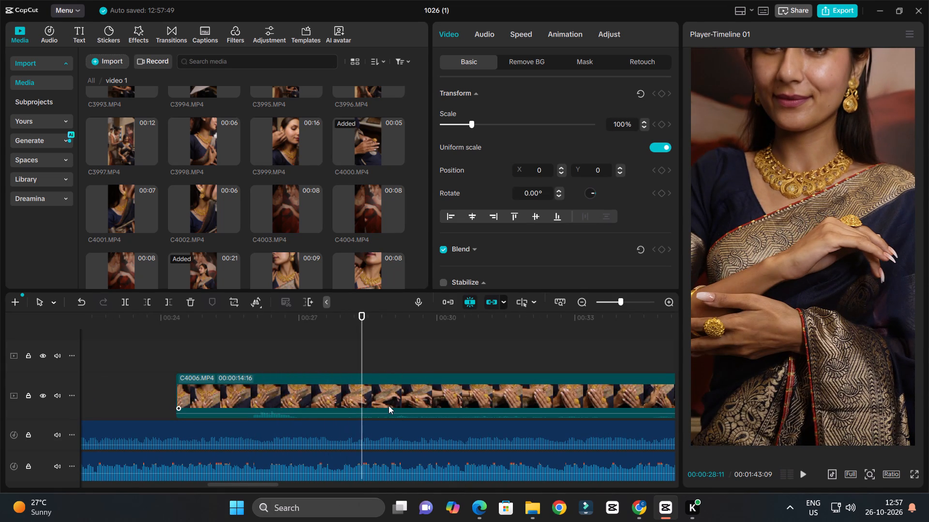
key(c)
Play through the remaining 10-second piece of C4006.MP4 and set it aside further along the track, at about 00:01:20.
key(space)
ctrl+scroll(399, 382, down, 11)
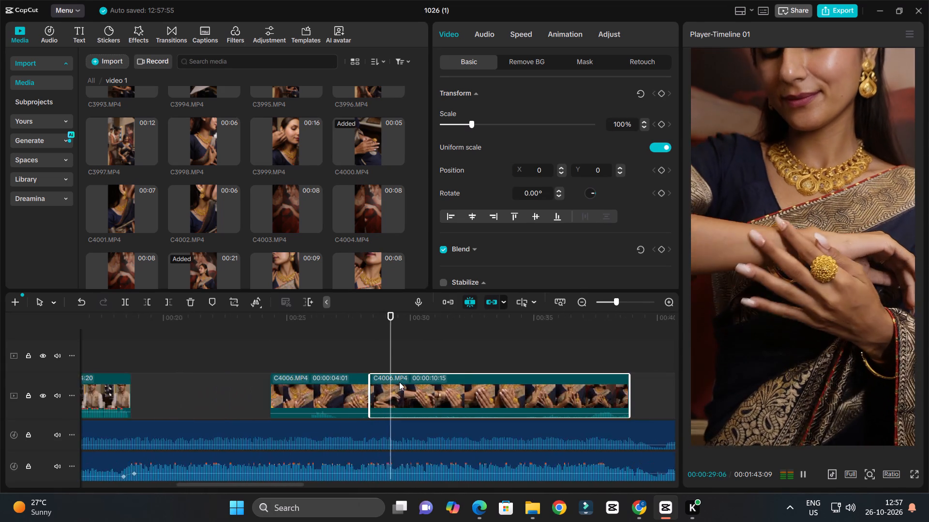
ctrl+scroll(399, 382, down, 16)
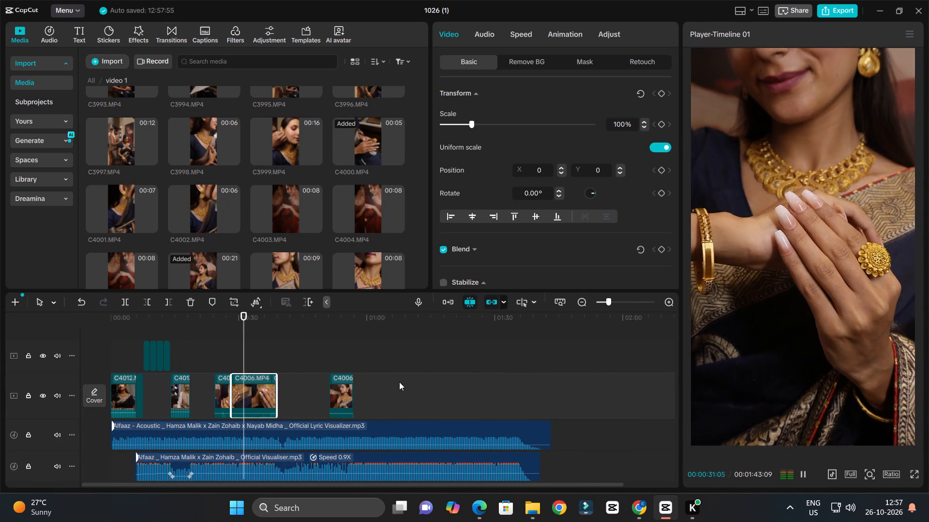
ctrl+scroll(399, 382, down, 9)
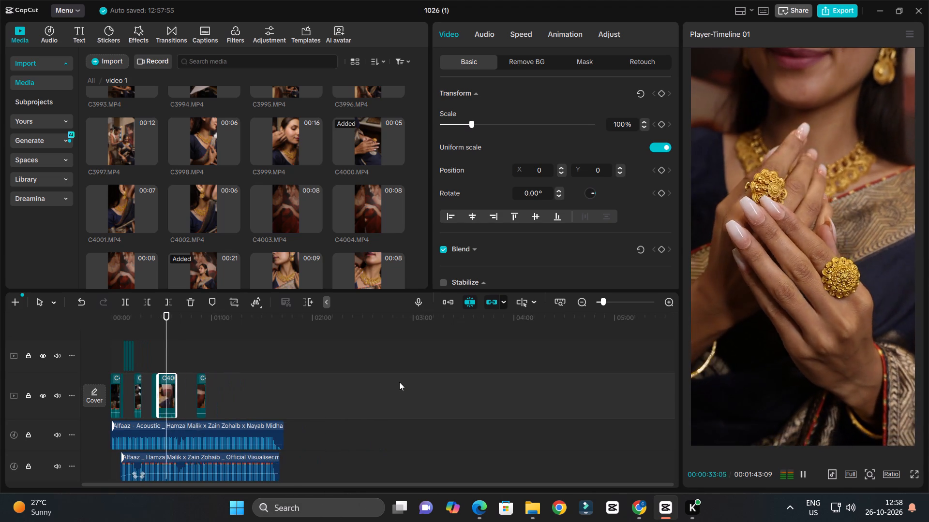
ctrl+scroll(399, 382, down, 5)
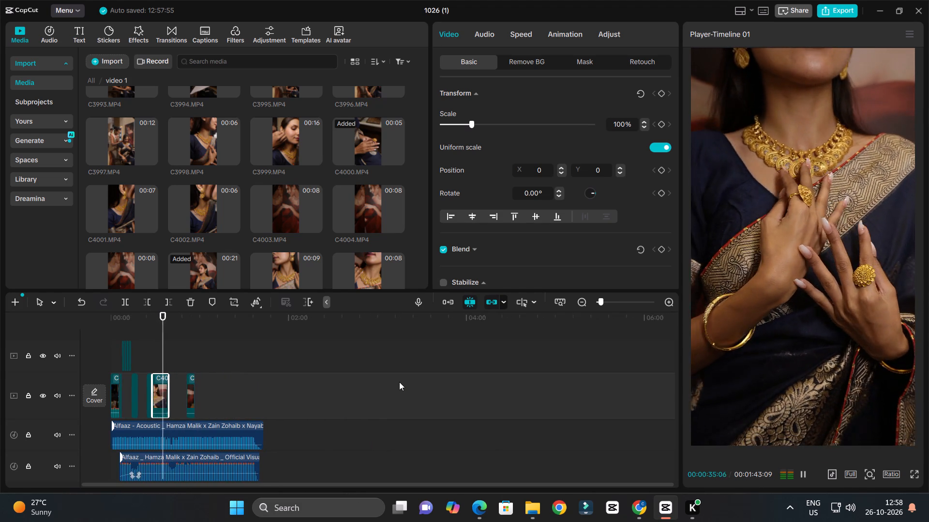
ctrl+scroll(399, 382, down, 1)
ctrl+scroll(176, 377, up, 7)
key(space)
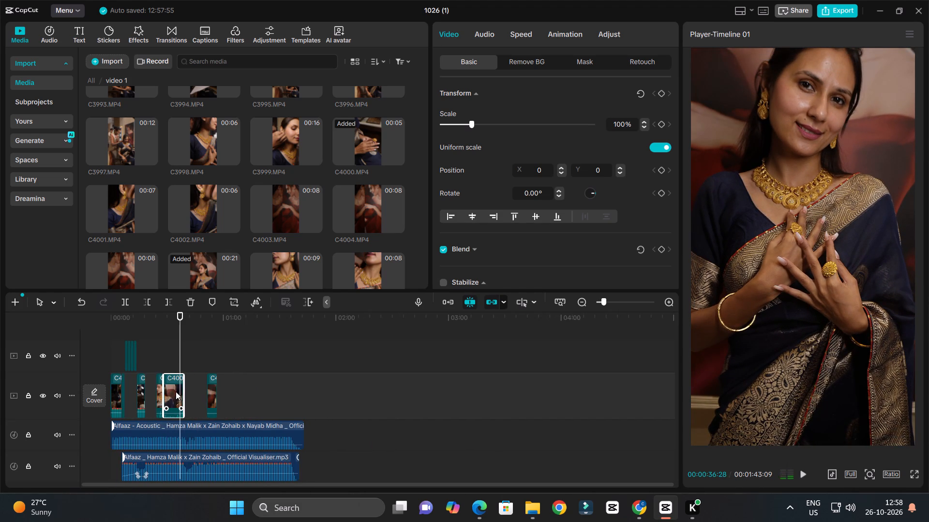
drag(176, 391, 275, 397)
Stabilize the 4-second piece of C4006.MP4 that starts at 00:00:24:10, using the Recommended level.
ctrl+scroll(160, 362, up, 14)
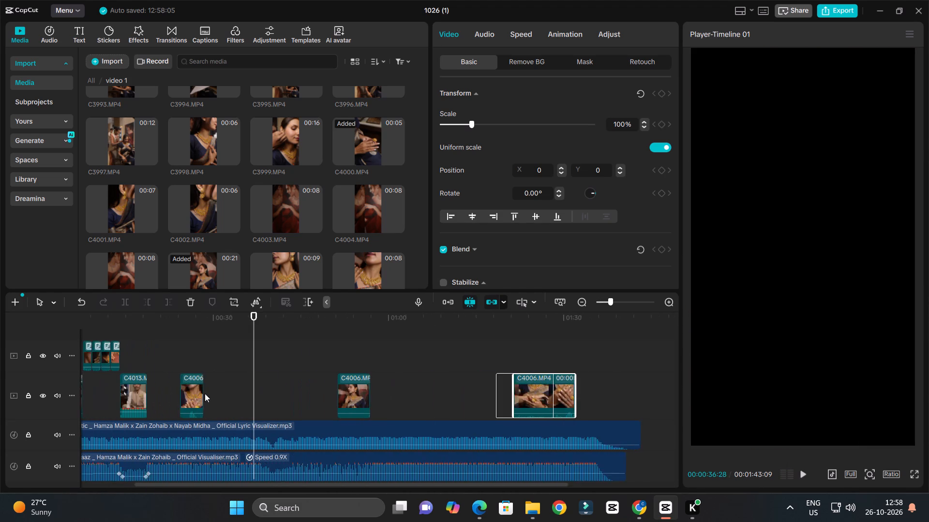
click(170, 324)
key(space)
key(space)
click(183, 391)
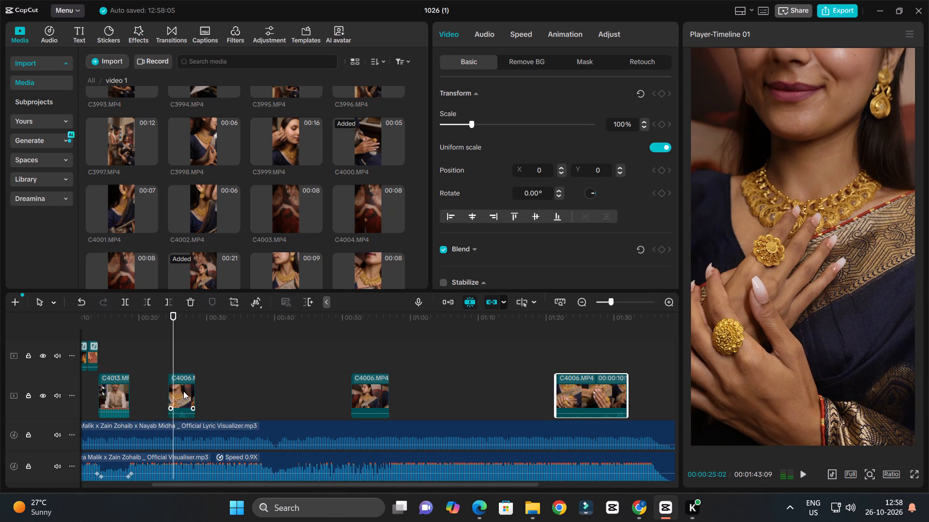
scroll(493, 168, down, 1)
click(445, 230)
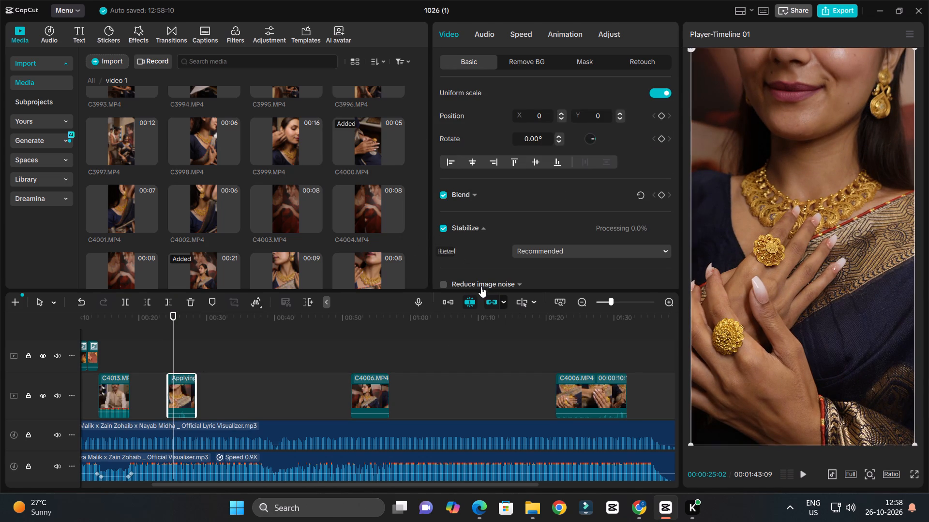
ctrl+scroll(239, 358, up, 4)
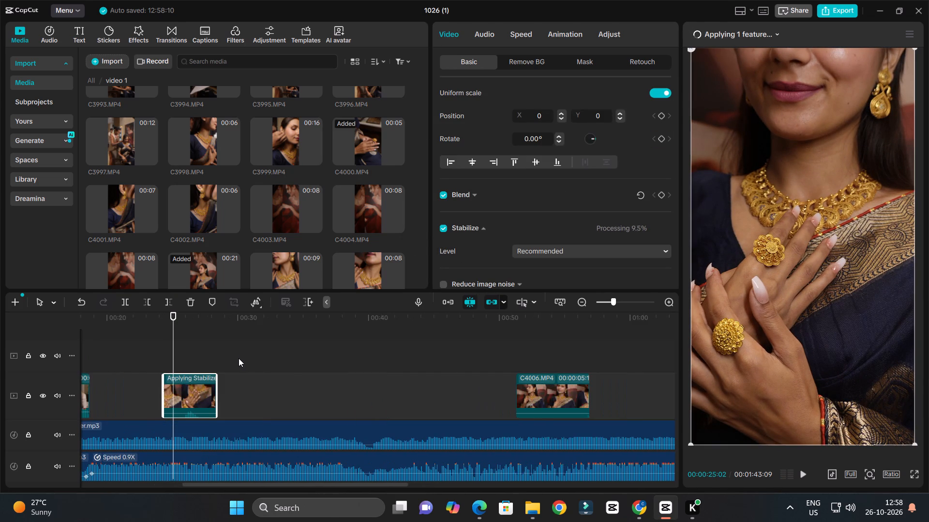
ctrl+scroll(240, 359, down, 2)
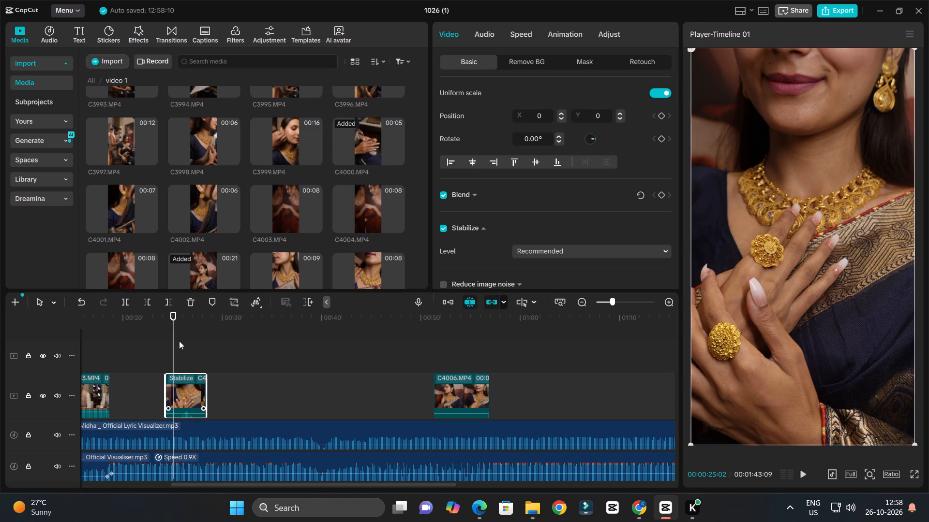
Save the project and play the stabilized C4006.MP4 piece from its start.
click(166, 322)
key(ctrl+s)
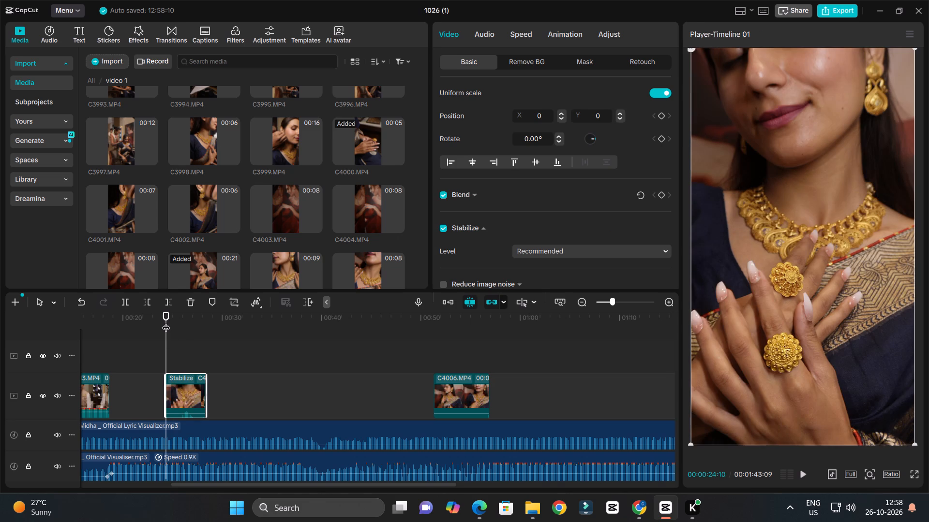
key(space)
ctrl+scroll(240, 349, up, 6)
key(space)
Move the stabilized C4006.MP4 piece back along the track until it directly follows C4013.MP4, closing the gap.
drag(205, 386, 144, 387)
drag(145, 318, 134, 355)
key(space)
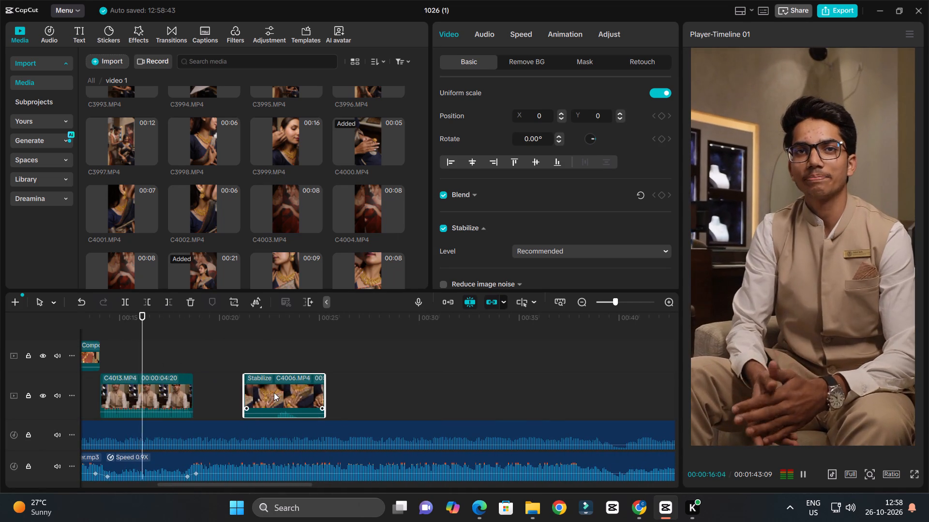
key(space)
drag(274, 391, 226, 390)
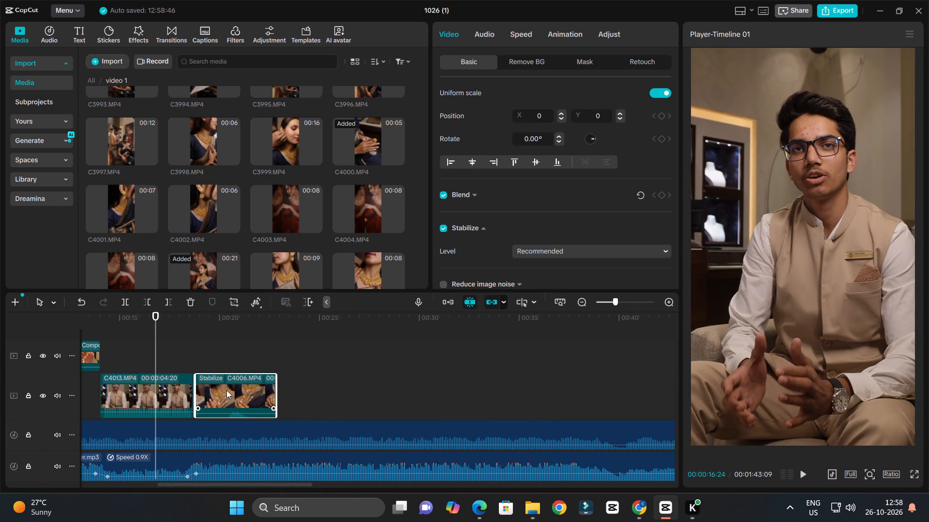
key(space)
ctrl+scroll(261, 390, up, 8)
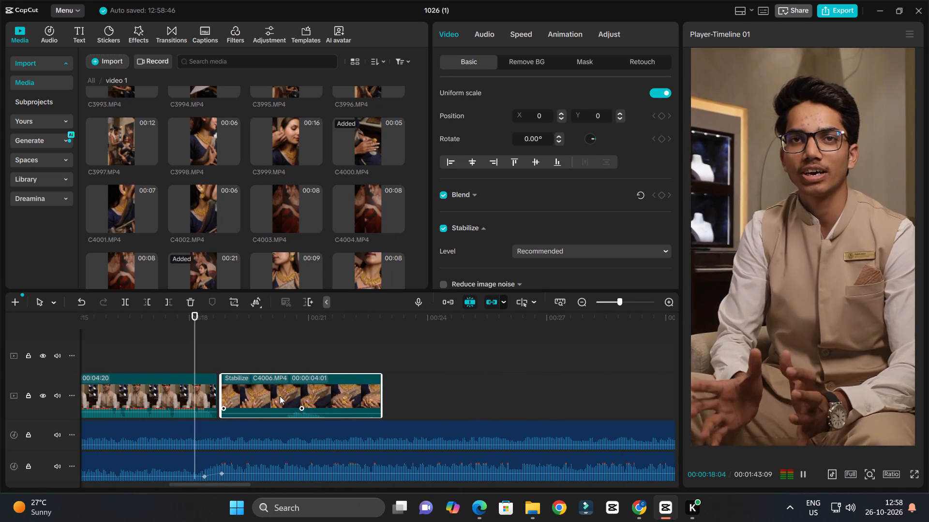
key(space)
ctrl+scroll(260, 404, up, 4)
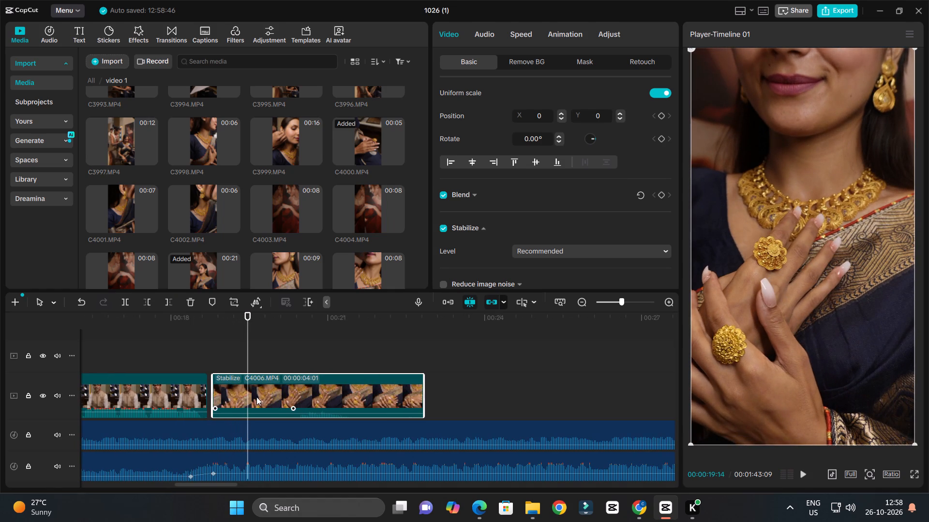
drag(256, 397, 249, 397)
Play the cut from C4013.MP4 into the stabilized C4006.MP4 piece and review how the shot runs to its end.
click(152, 325)
key(space)
ctrl+scroll(239, 357, up, 3)
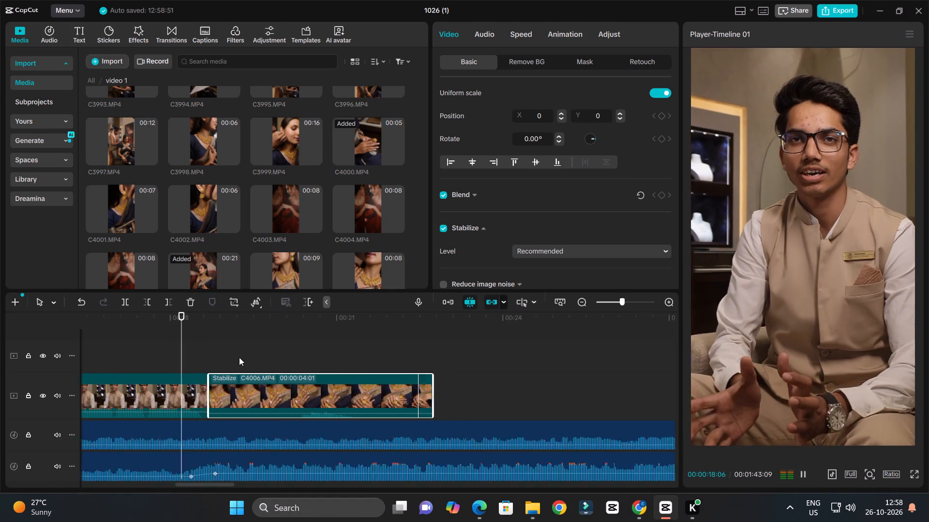
ctrl+scroll(245, 358, down, 3)
ctrl+scroll(312, 376, up, 3)
ctrl+scroll(353, 385, up, 3)
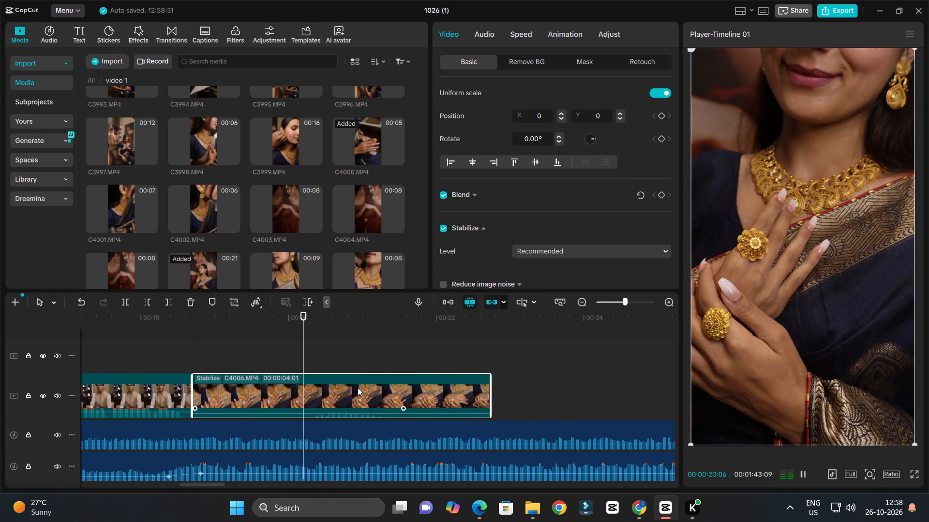
key(space)
ctrl+scroll(358, 388, down, 4)
key(space)
ctrl+scroll(358, 388, down, 7)
ctrl+scroll(358, 388, up, 2)
key(space)
key(space)
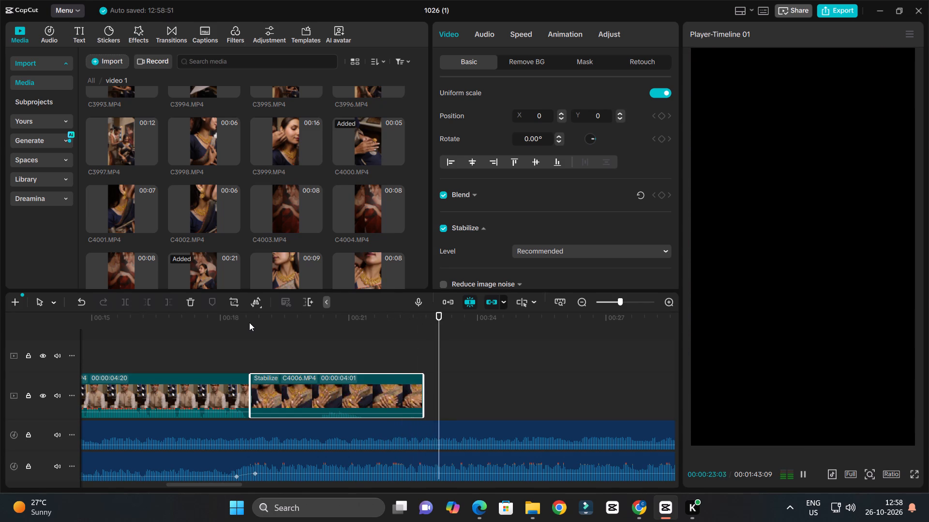
ctrl+scroll(249, 322, down, 16)
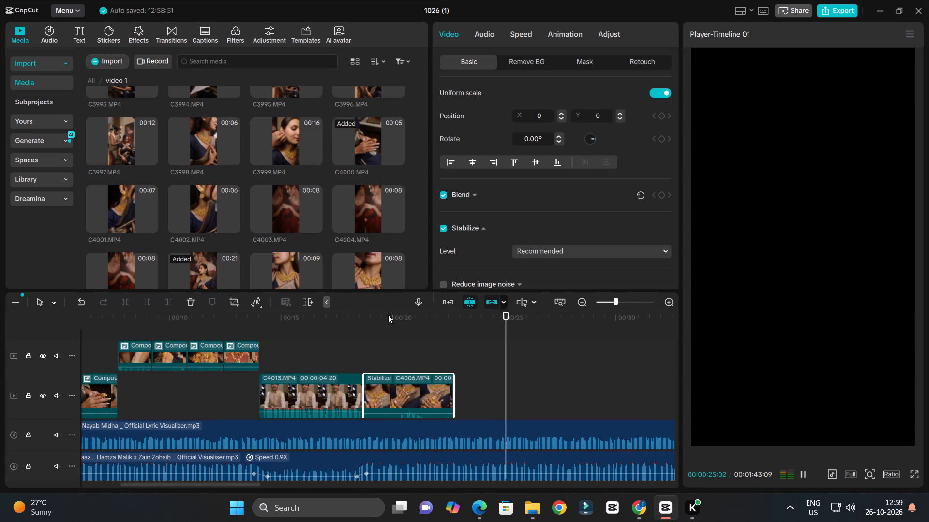
key(space)
click(364, 321)
key(space)
ctrl+scroll(462, 365, up, 9)
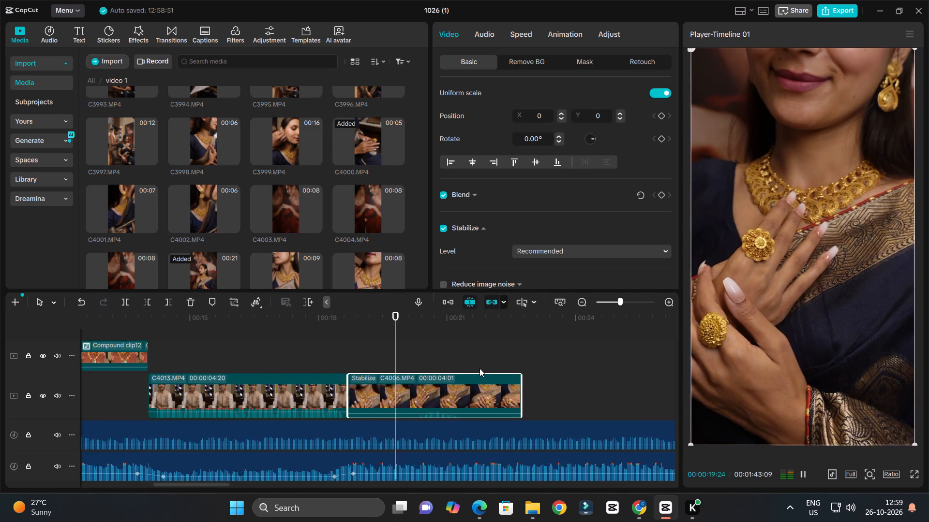
ctrl+scroll(479, 368, up, 2)
key(space)
Turn the stabilized C4006.MP4 piece after C4013.MP4 into a compound clip.
click(464, 395)
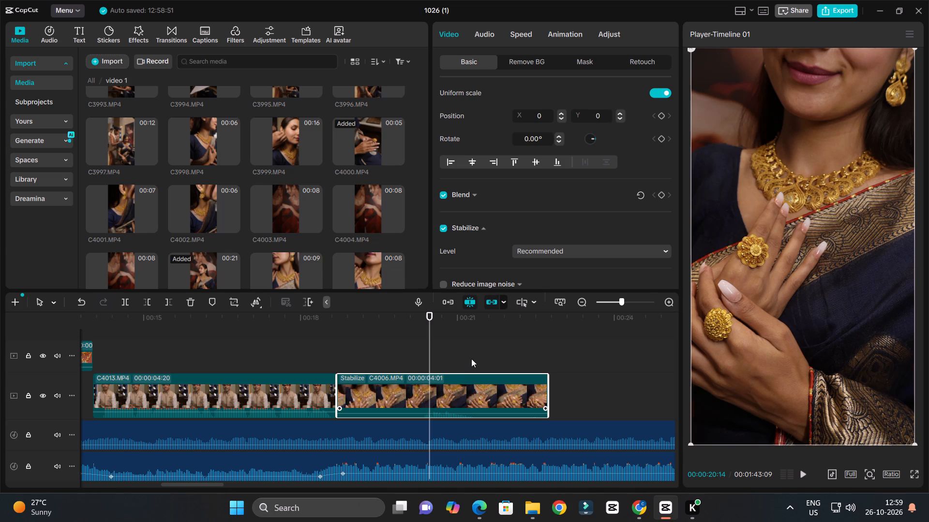
key(alt+n)
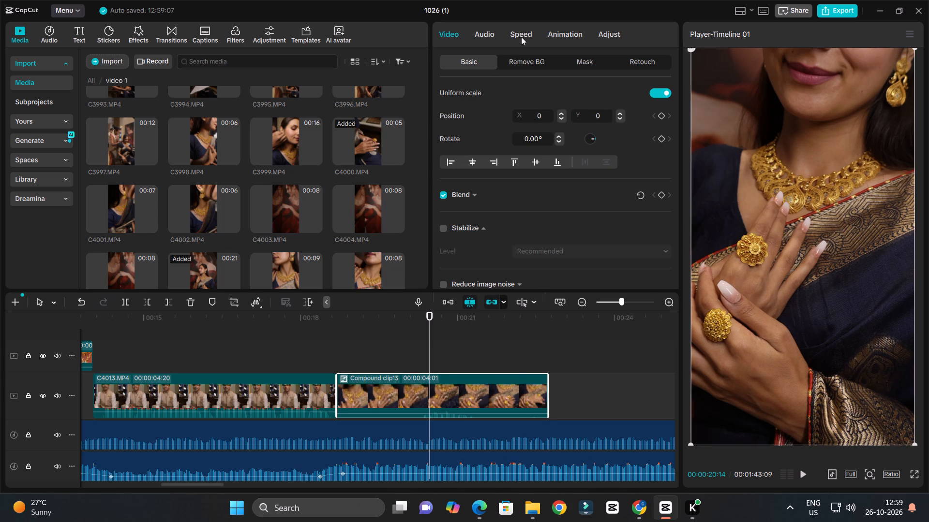
Give the new compound clip a custom speed curve, starting slightly above 1x and dipping to about 0.1x at the second point.
click(521, 37)
click(512, 102)
scroll(501, 157, down, 2)
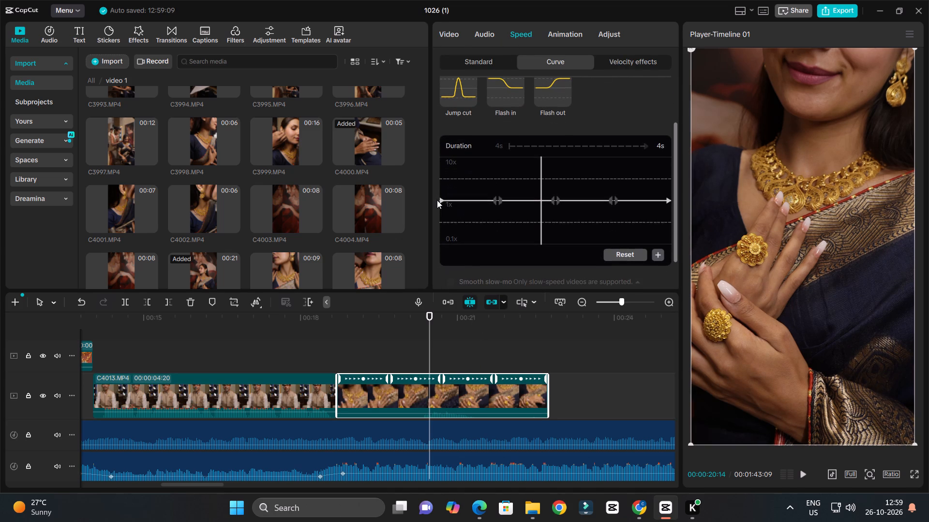
drag(442, 202, 441, 194)
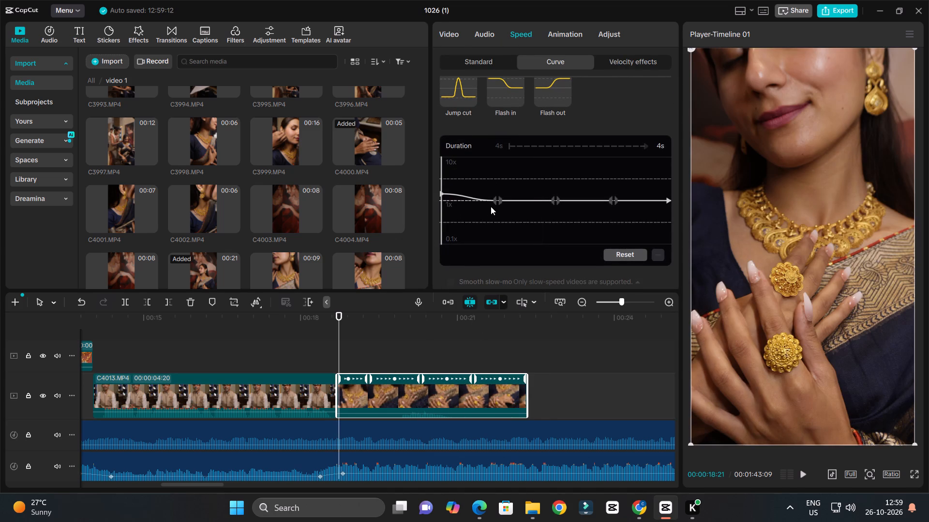
drag(498, 201, 495, 243)
drag(497, 205, 427, 247)
key(space)
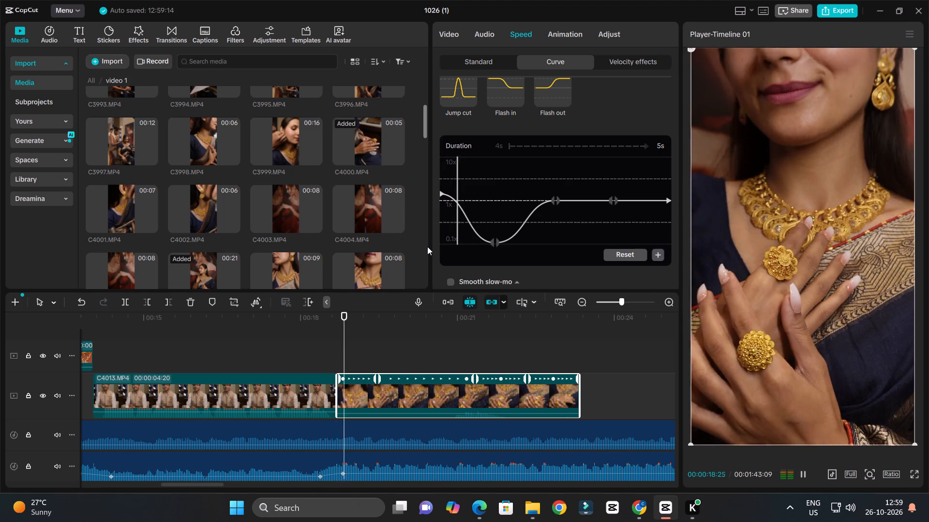
key(space)
Lower the incoming half of the speed curve's middle point below 1x, set its starting point to 1x, and preview the clip.
drag(554, 199, 554, 202)
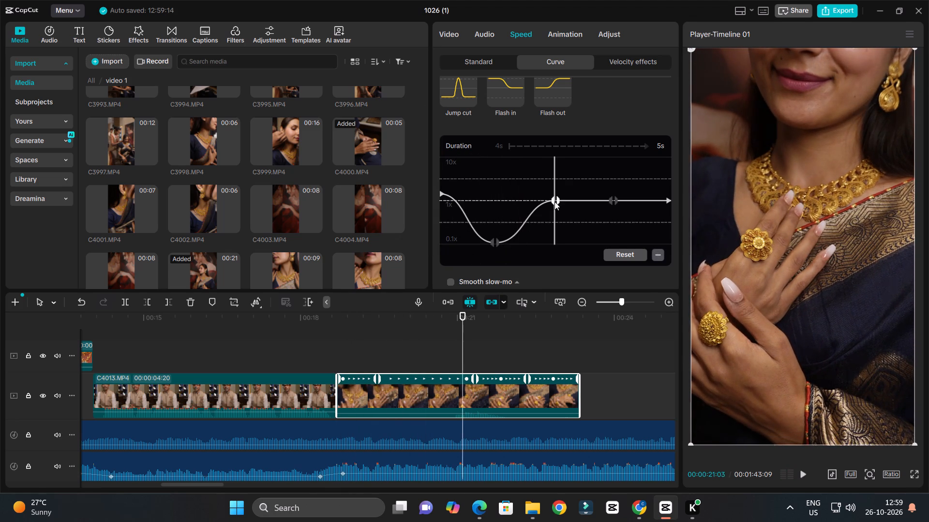
drag(554, 202, 558, 220)
drag(554, 200, 555, 213)
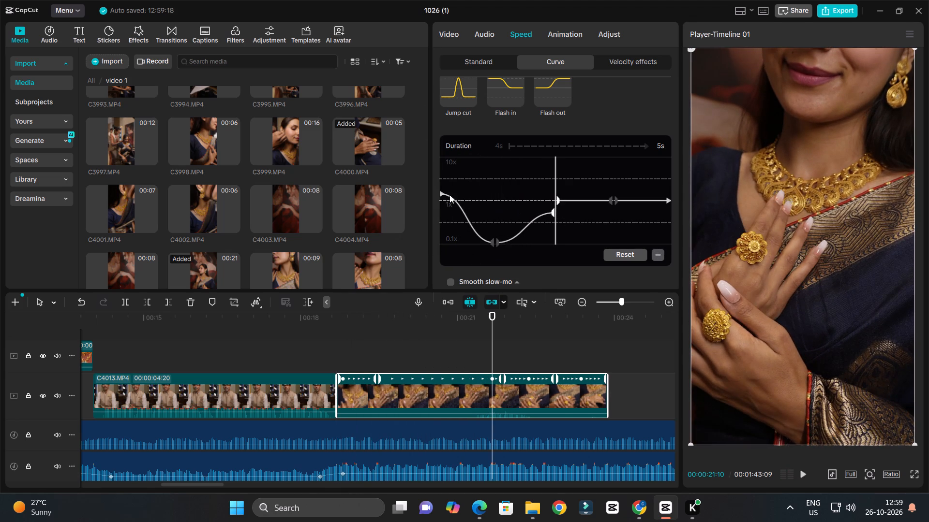
click(440, 195)
drag(449, 182, 416, 204)
key(space)
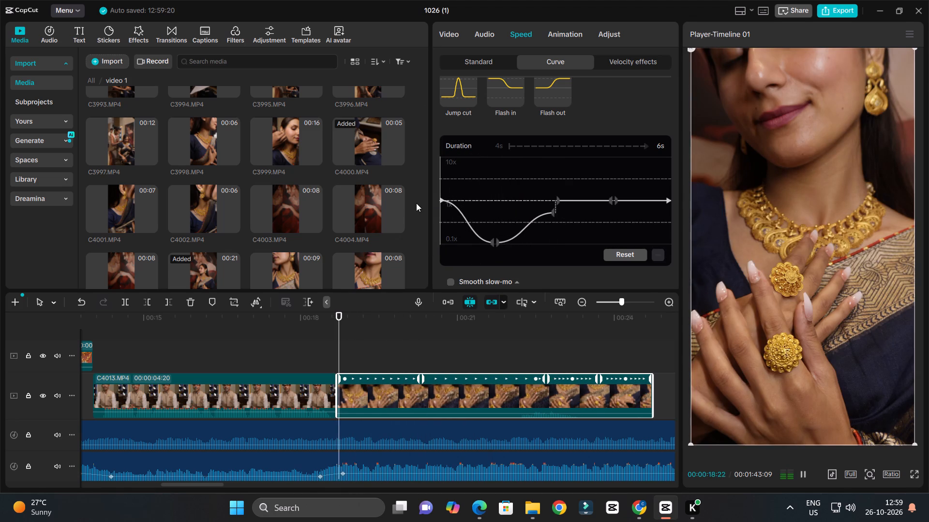
key(space)
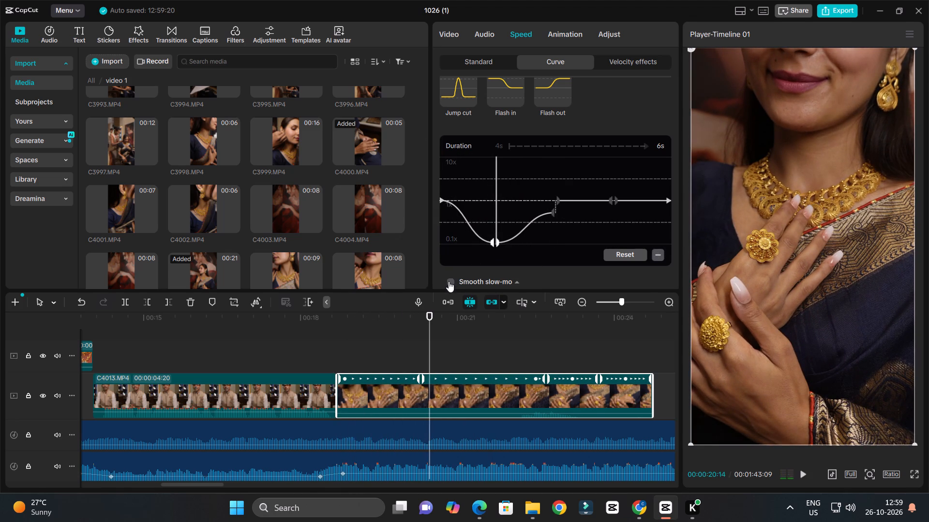
Enable Smooth slow-mo on the compound clip using the Optical flow method.
click(449, 281)
scroll(513, 241, down, 3)
click(513, 264)
click(516, 317)
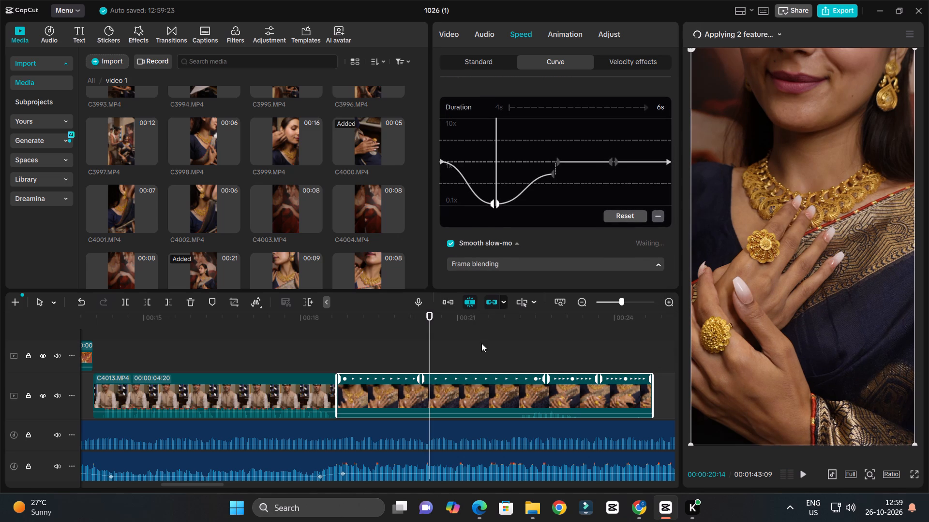
Play the speed-curved compound clip from its start to check the slow motion.
ctrl+scroll(439, 352, down, 8)
click(375, 326)
key(space)
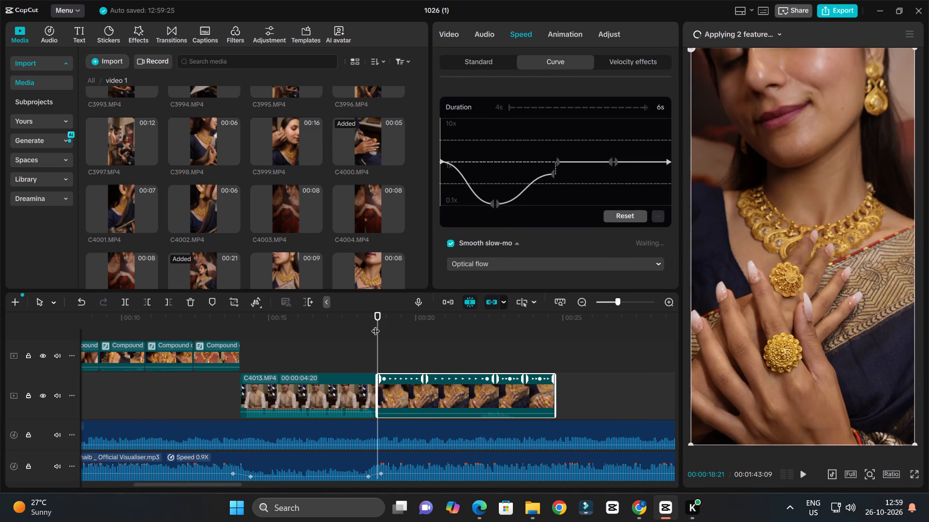
ctrl+scroll(445, 351, up, 4)
ctrl+scroll(459, 351, down, 3)
ctrl+scroll(479, 355, up, 3)
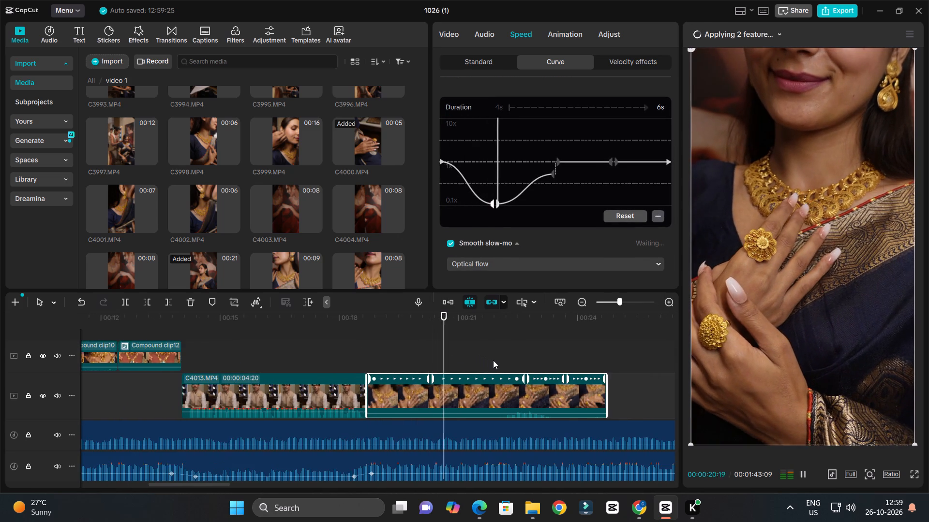
ctrl+scroll(495, 361, up, 4)
key(space)
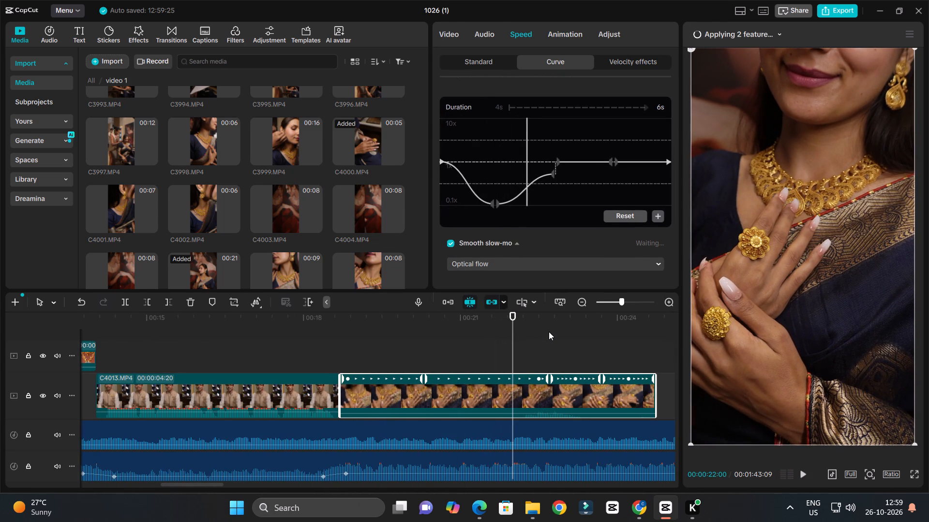
Save the project and return the playhead to the start of the timeline at 00:00:00:00.
key(ctrl+s)
ctrl+scroll(549, 332, down, 13)
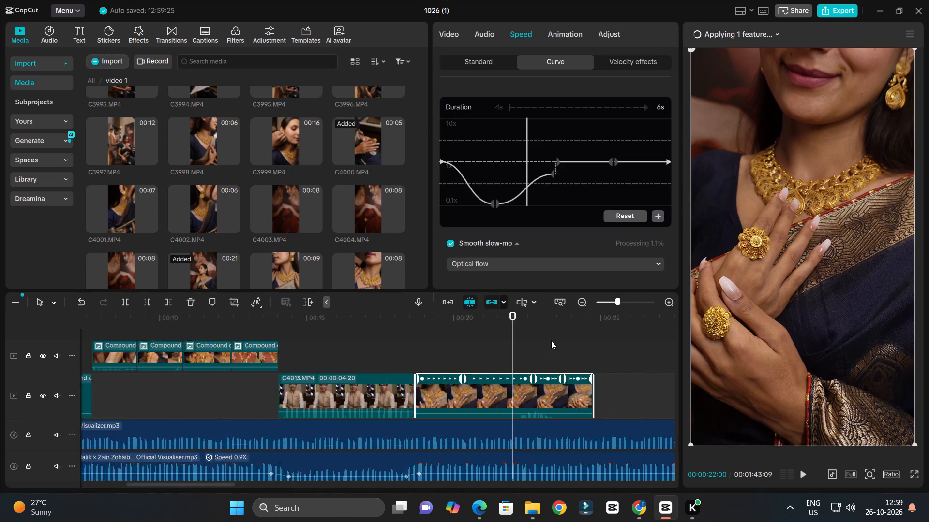
ctrl+scroll(551, 341, down, 8)
drag(217, 316, 0, 367)
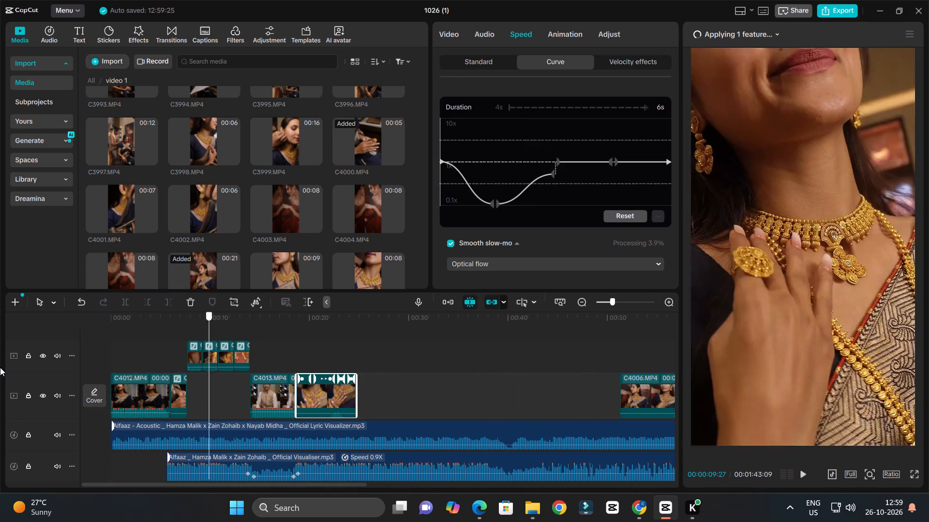
drag(0, 367, 0, 362)
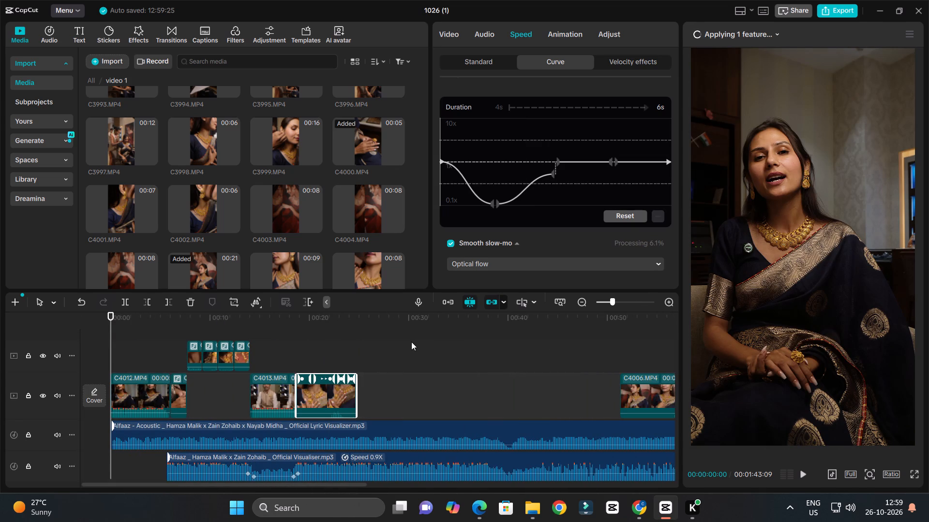
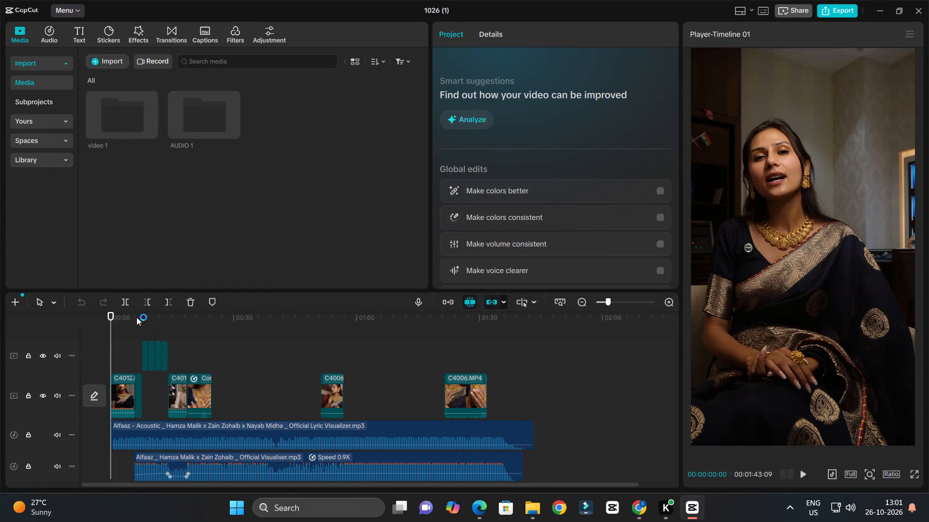
Play the opening seconds of the timeline with the woman's clip C4012.MP4.
drag(136, 317, 53, 361)
key(space)
ctrl+scroll(207, 333, up, 8)
key(space)
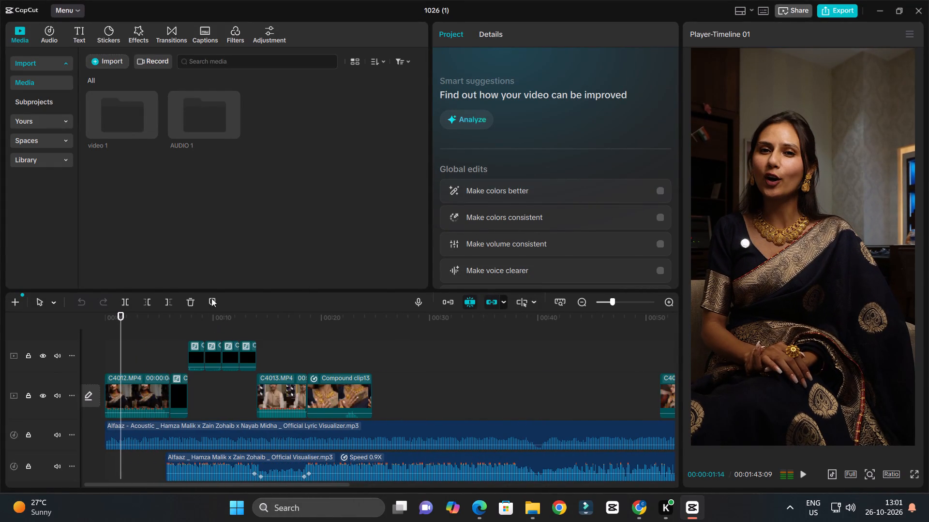
Check the AUDIO 1 folder in the project media, and open the video 1 footage folder.
double_click(191, 123)
click(141, 162)
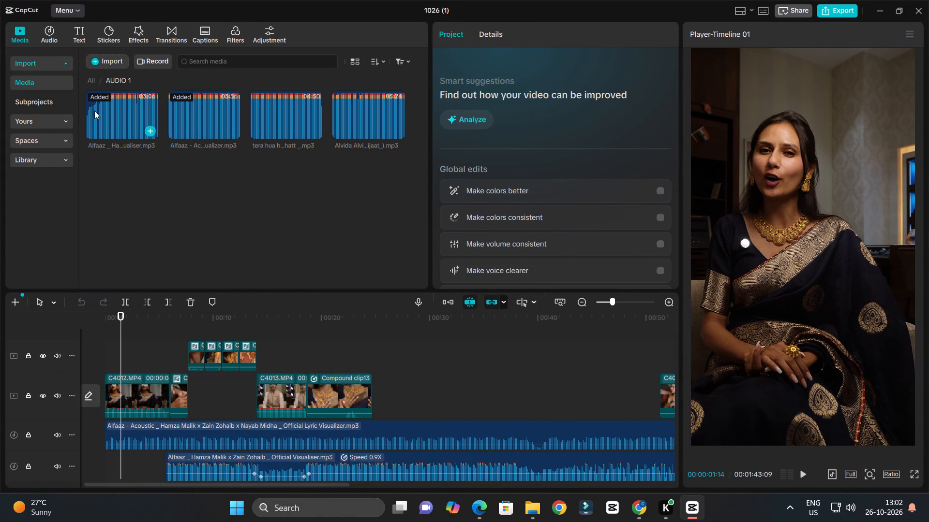
click(89, 85)
double_click(127, 106)
scroll(158, 144, down, 7)
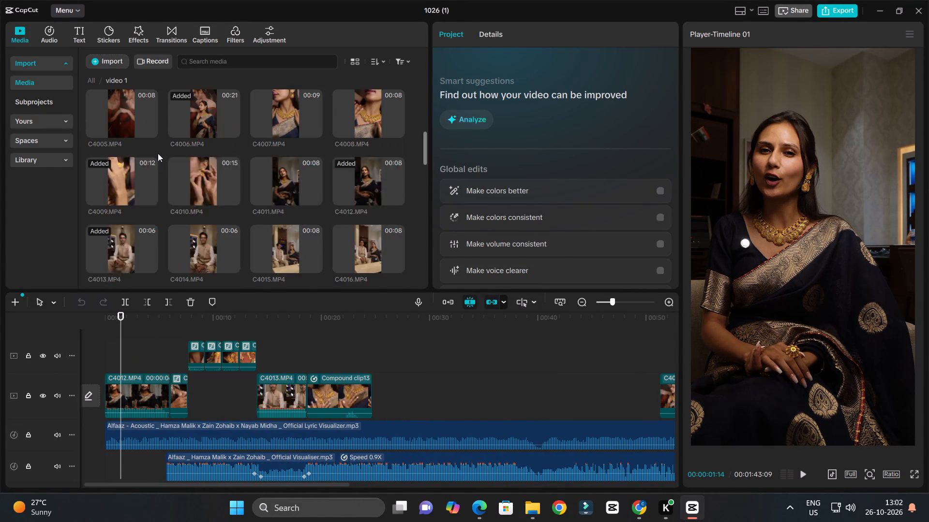
scroll(158, 153, down, 15)
Play the edit from the hand close-ups through the seated man's clip C4013.MP4 into the following compound clip.
click(180, 316)
key(space)
ctrl+scroll(204, 333, down, 2)
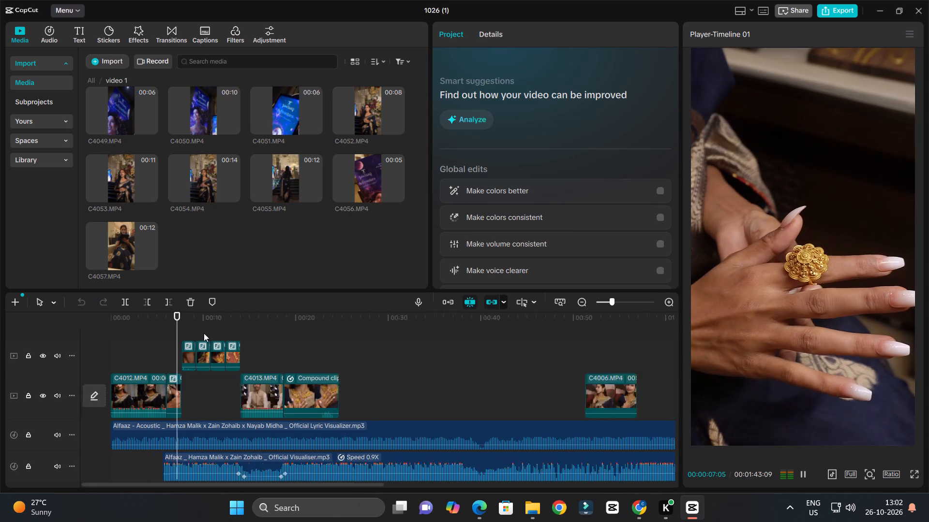
ctrl+scroll(204, 333, down, 3)
ctrl+scroll(238, 339, up, 4)
ctrl+scroll(238, 339, down, 5)
key(space)
click(185, 327)
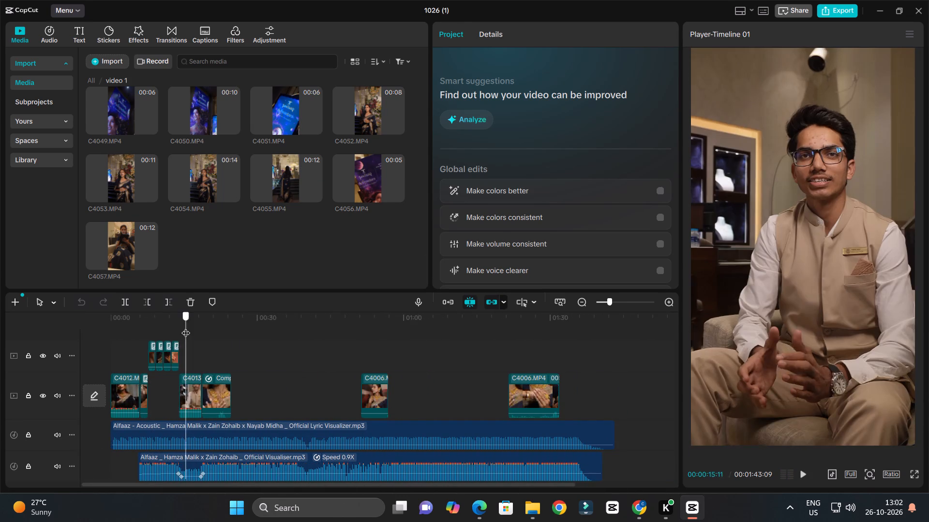
key(space)
ctrl+scroll(261, 342, up, 8)
ctrl+scroll(303, 349, up, 4)
ctrl+scroll(301, 349, down, 5)
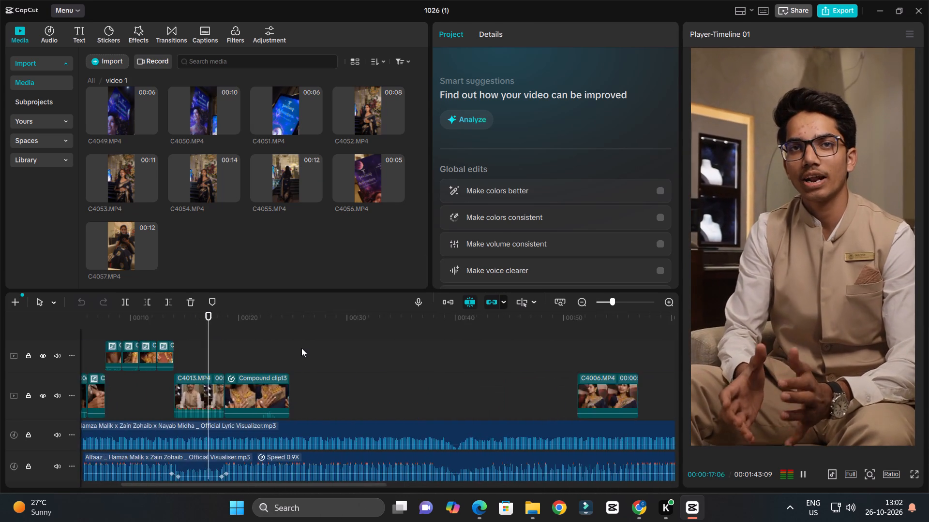
ctrl+scroll(301, 348, up, 6)
ctrl+scroll(301, 348, down, 4)
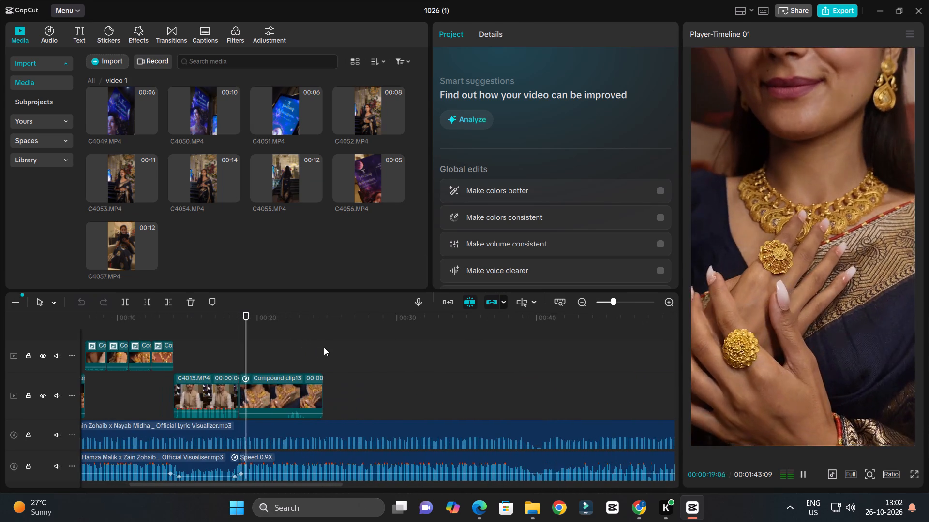
ctrl+scroll(326, 346, up, 8)
key(space)
ctrl+scroll(323, 353, up, 8)
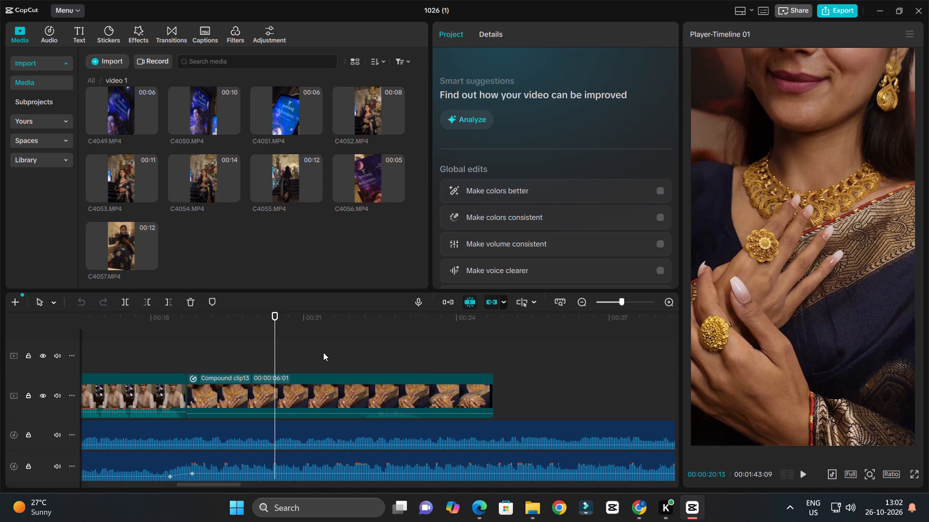
Replay the first seconds of the compound clip against the music to judge where the following shot should start.
key(space)
key(space)
drag(210, 326, 195, 330)
key(space)
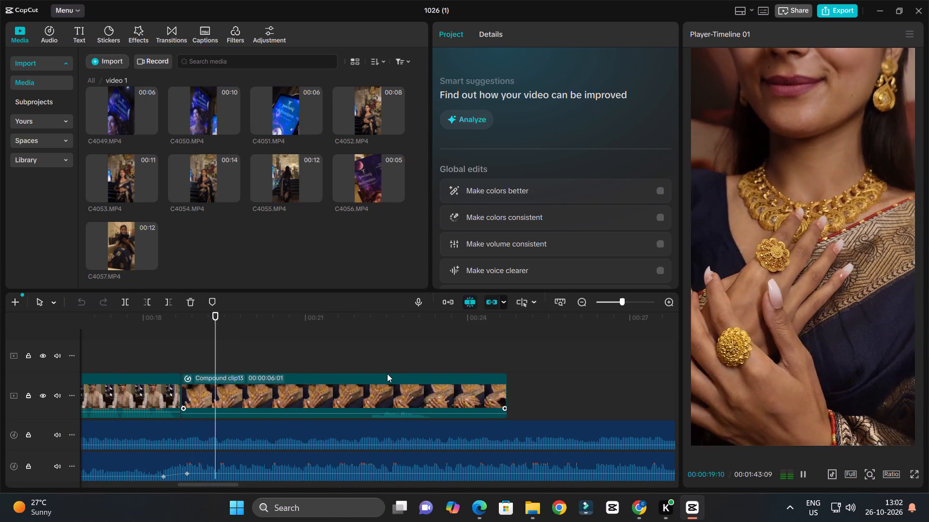
ctrl+scroll(387, 374, up, 7)
key(space)
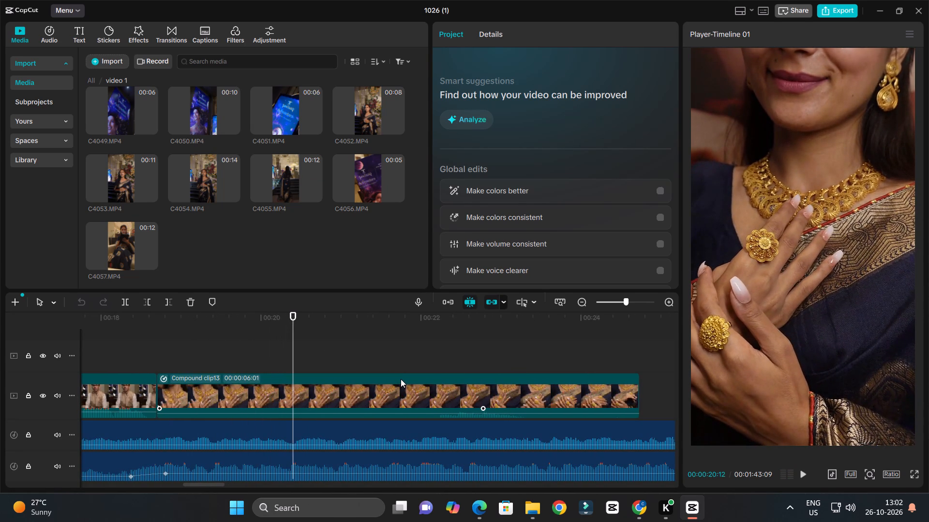
ctrl+scroll(401, 379, up, 4)
key(space)
key(space)
drag(300, 324, 148, 401)
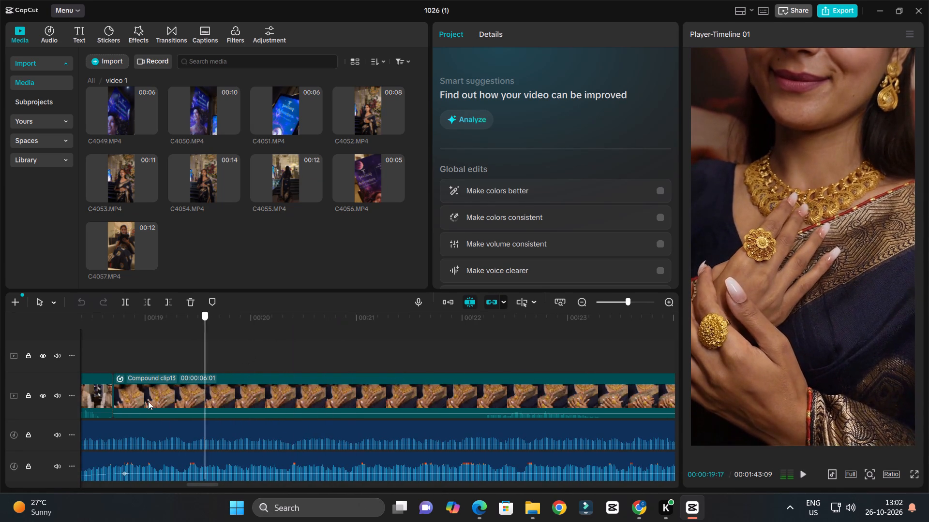
drag(148, 401, 130, 408)
key(space)
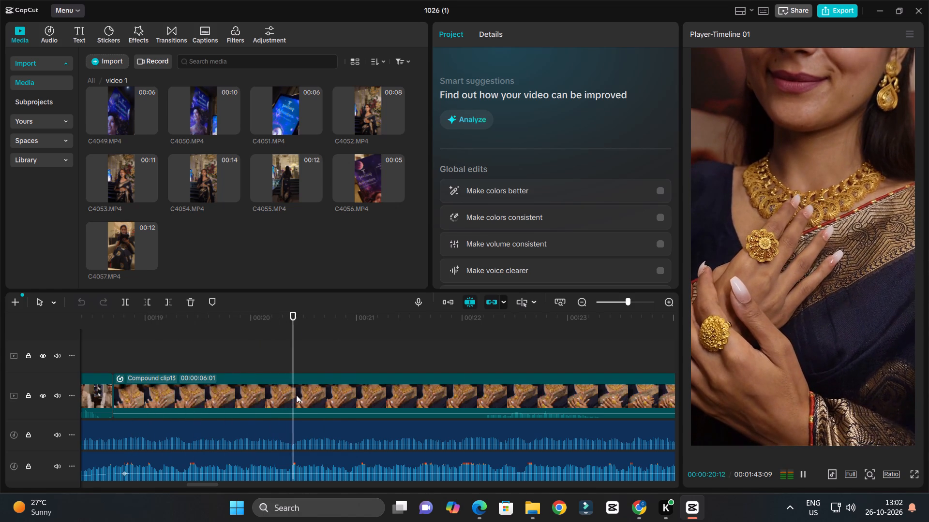
key(space)
Browse the video 1 footage for a matching necklace close-up, previewing C4035.MP4, C4007.MP4 and C4008.MP4.
ctrl+scroll(300, 365, down, 9)
scroll(253, 201, up, 3)
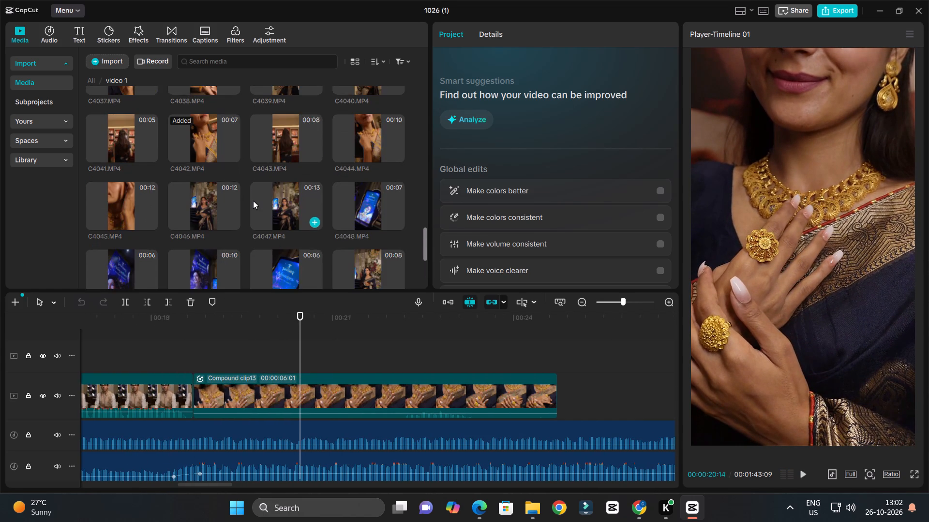
scroll(253, 201, up, 2)
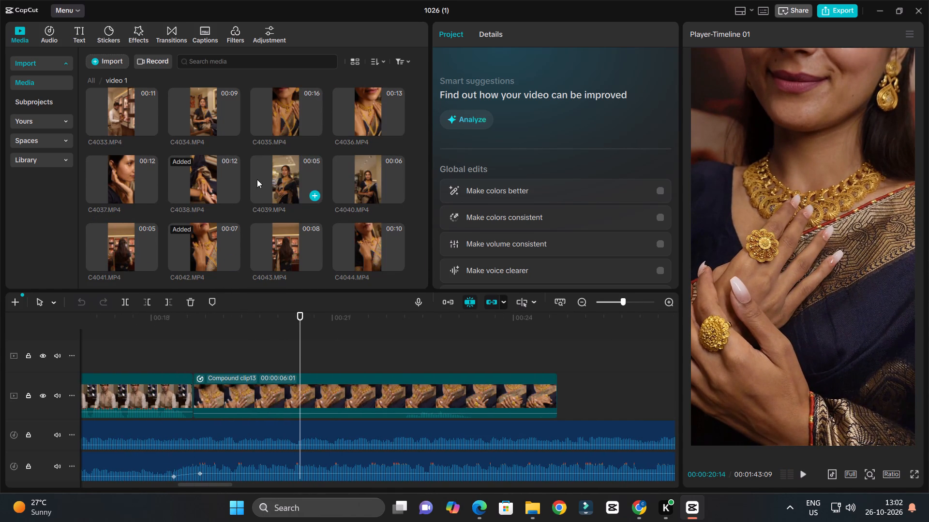
double_click(280, 111)
scroll(258, 195, up, 2)
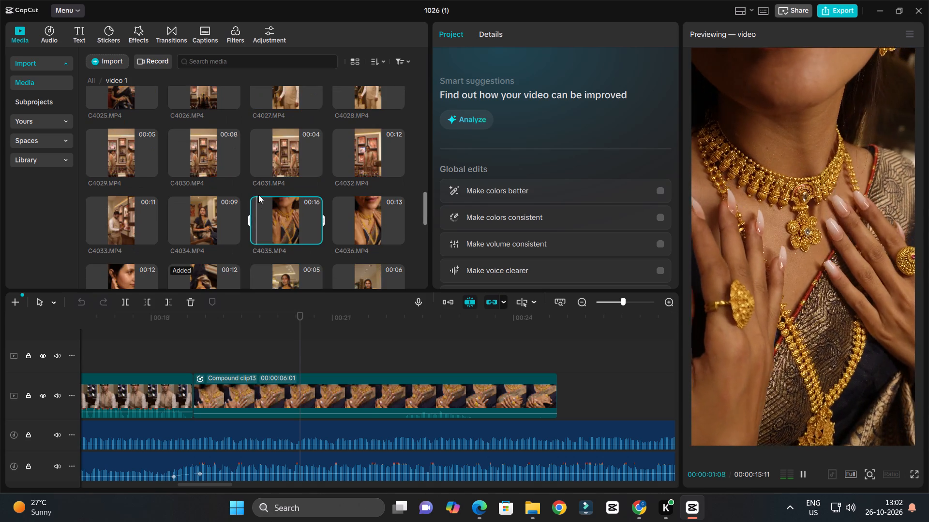
scroll(259, 193, up, 4)
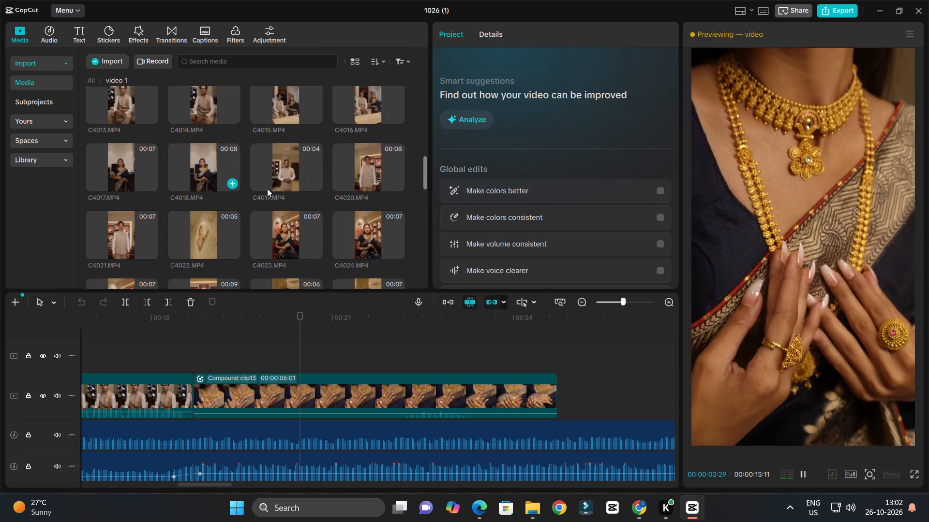
scroll(267, 196, up, 4)
double_click(282, 181)
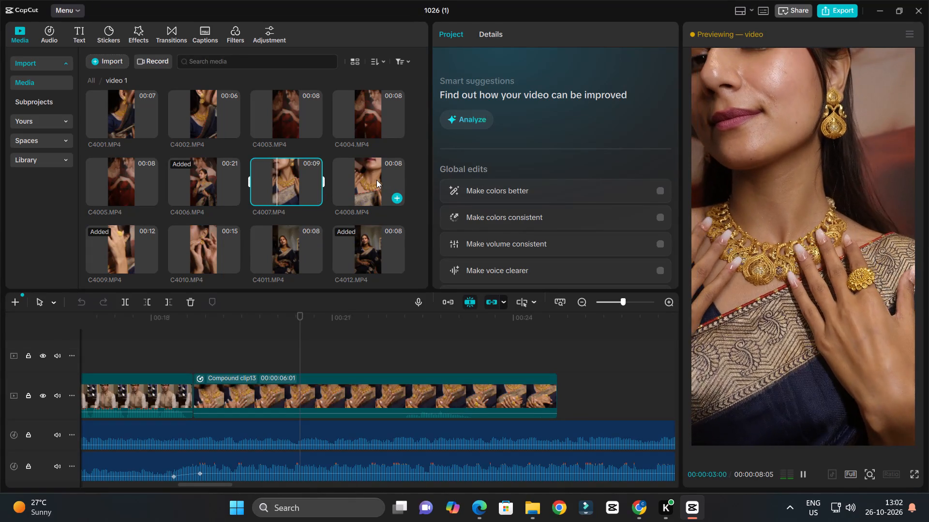
double_click(374, 180)
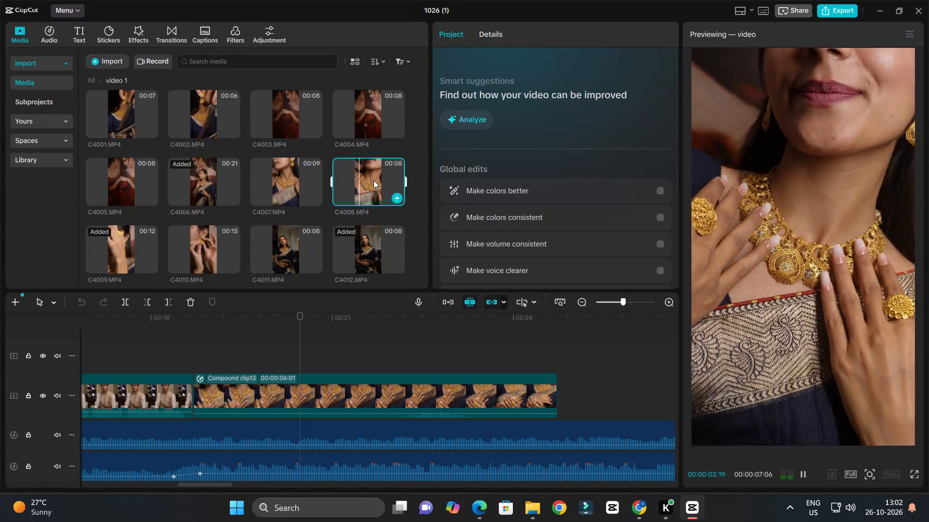
key(space)
Place C4008.MP4 on the track above the compound clip, starting just after 00:00:20:14.
drag(373, 181, 324, 356)
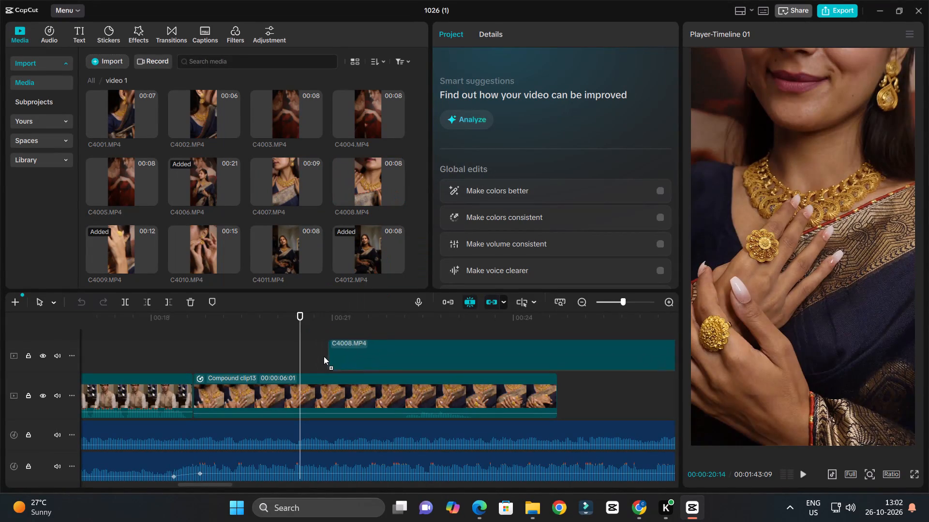
drag(324, 356, 309, 361)
Play C4008.MP4 to find its start point and trim away everything before 00:00:22:09.
ctrl+scroll(308, 353, down, 11)
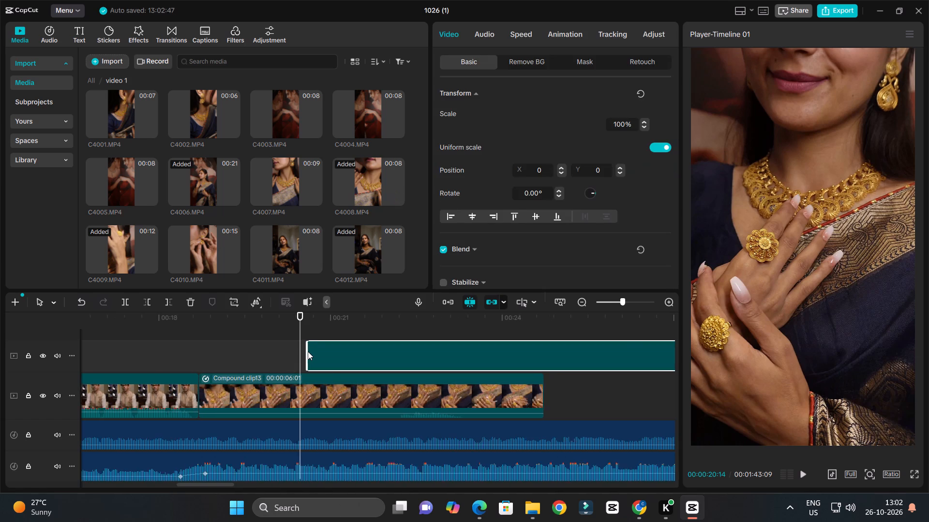
ctrl+scroll(308, 351, down, 7)
ctrl+scroll(355, 350, up, 4)
key(space)
ctrl+scroll(339, 348, down, 3)
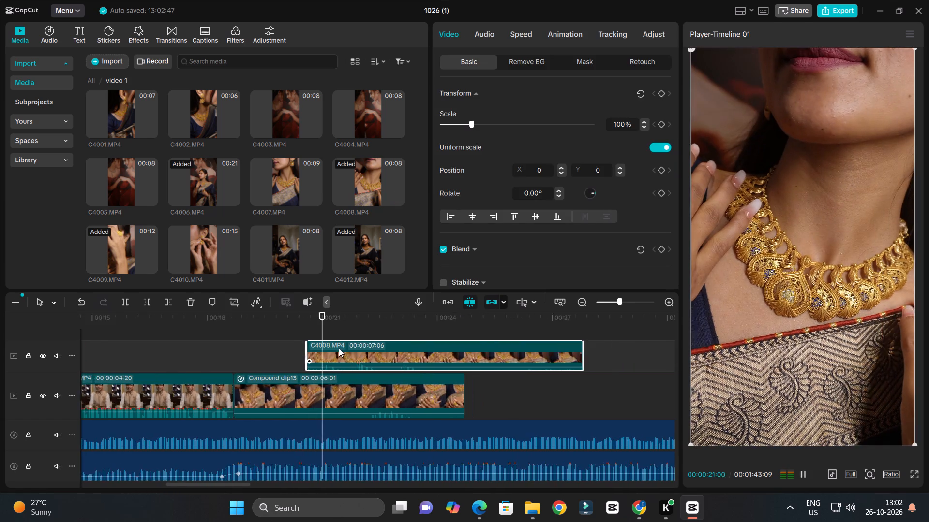
ctrl+scroll(339, 348, down, 5)
ctrl+scroll(369, 350, up, 7)
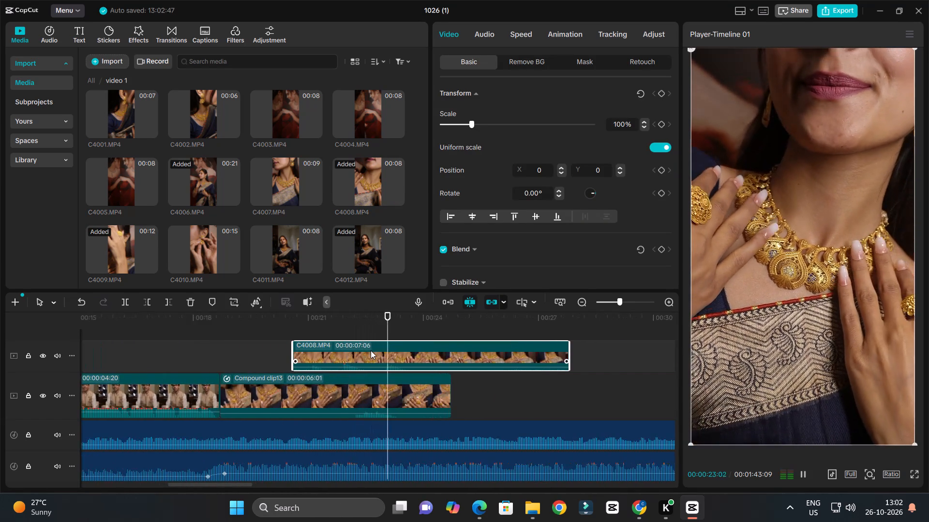
key(space)
drag(368, 308, 362, 321)
drag(377, 319, 345, 342)
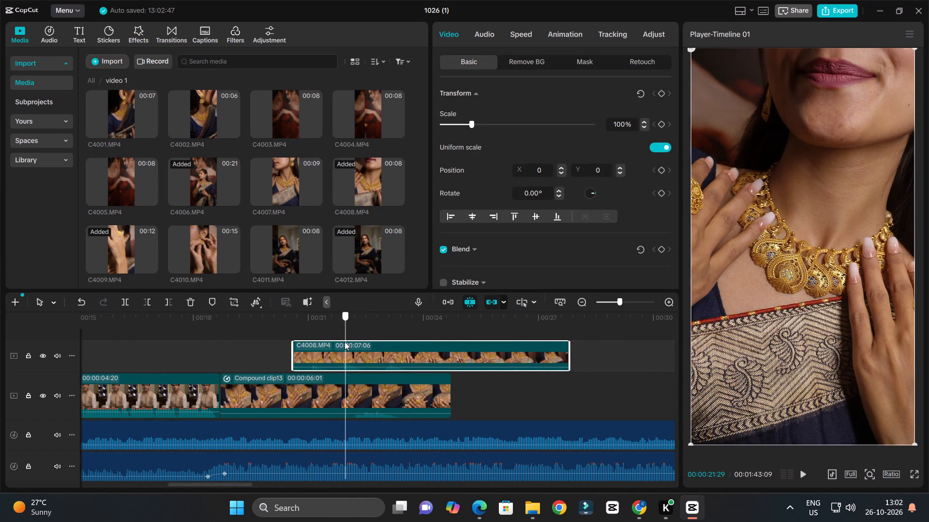
drag(345, 342, 358, 347)
click(360, 352)
key(q)
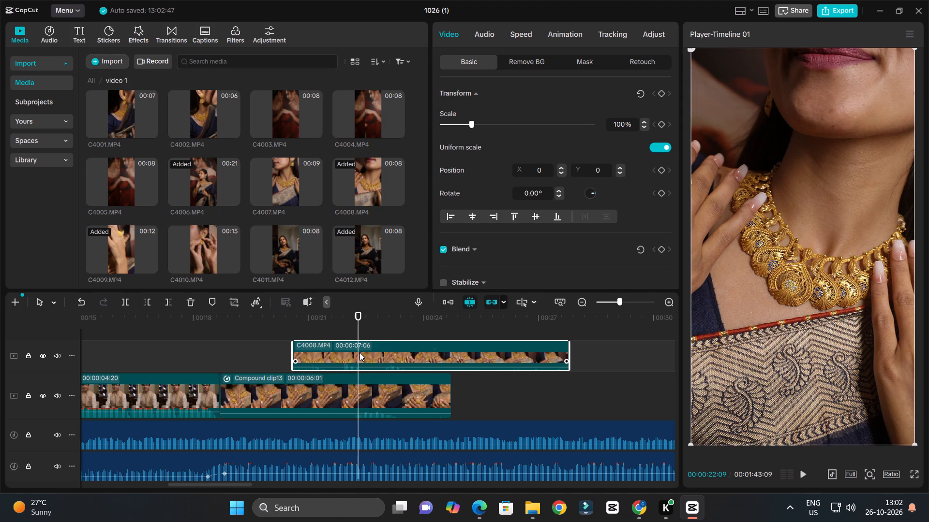
Play the rest of C4008.MP4 and trim away everything after 00:00:25:29.
key(space)
ctrl+scroll(379, 341, down, 9)
ctrl+scroll(407, 341, up, 5)
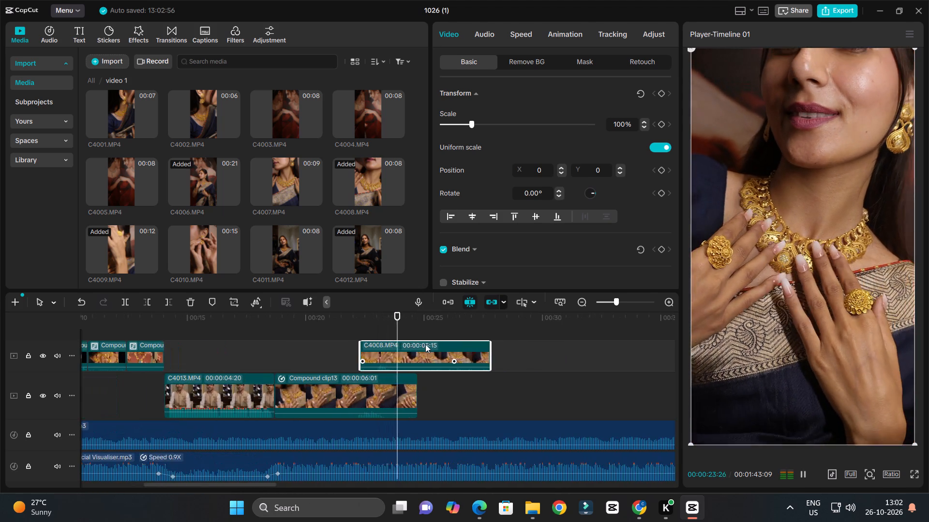
ctrl+scroll(425, 344, up, 7)
key(space)
key(space)
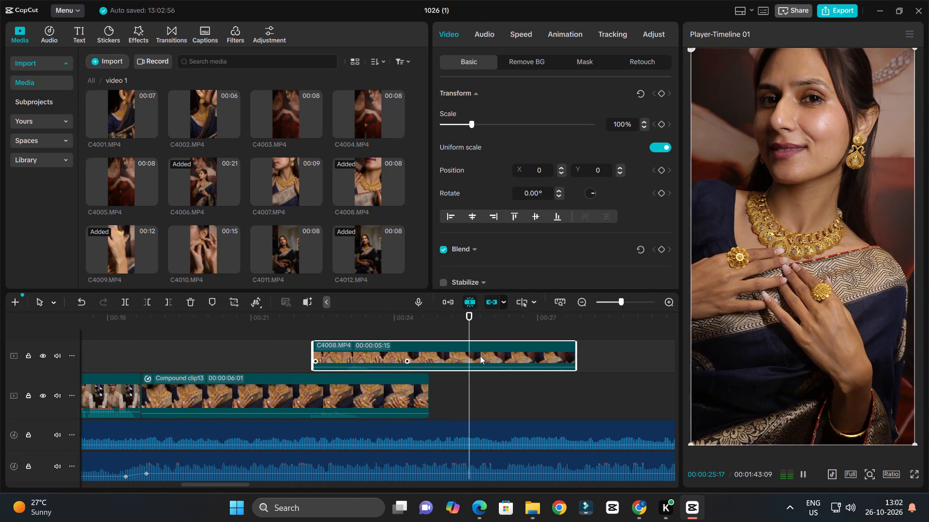
key(space)
click(481, 356)
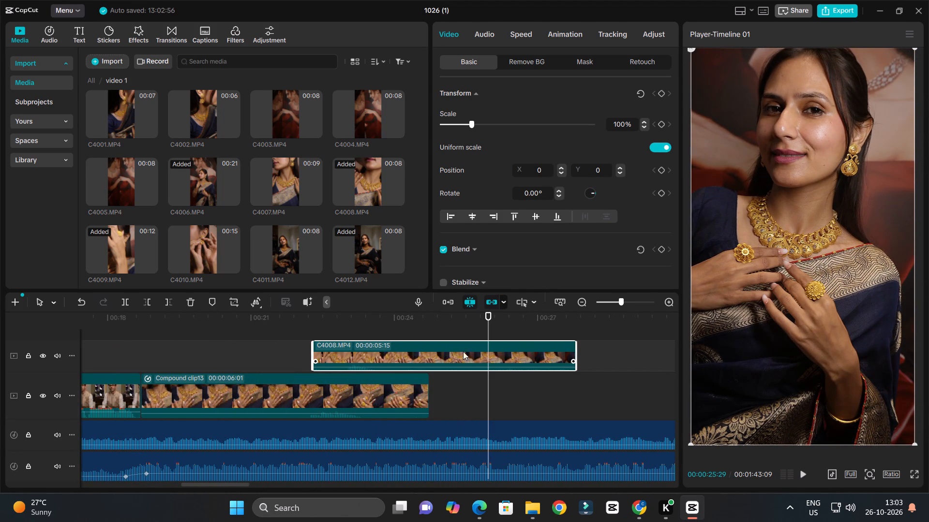
key(w)
Turn on Stabilize for C4008.MP4, try the Most stable level, and settle on Recommended.
click(450, 348)
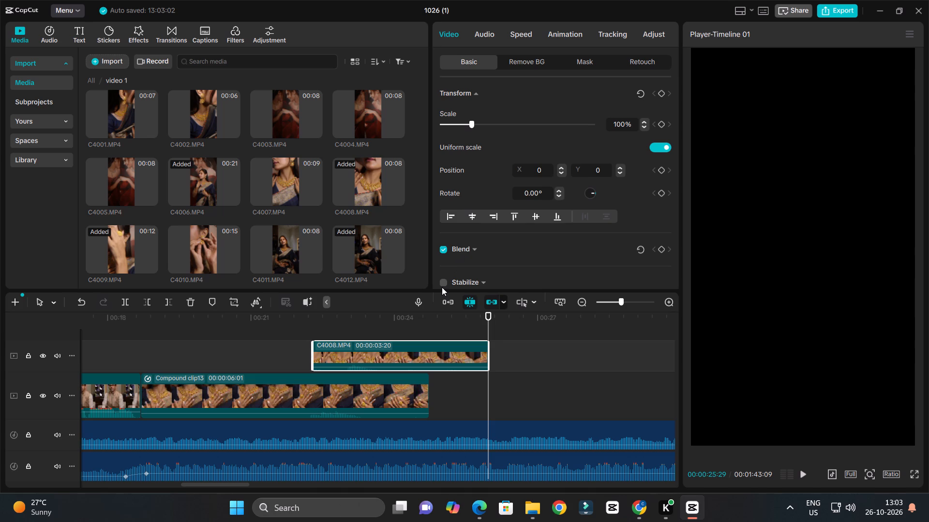
click(442, 287)
click(444, 279)
scroll(513, 248, down, 3)
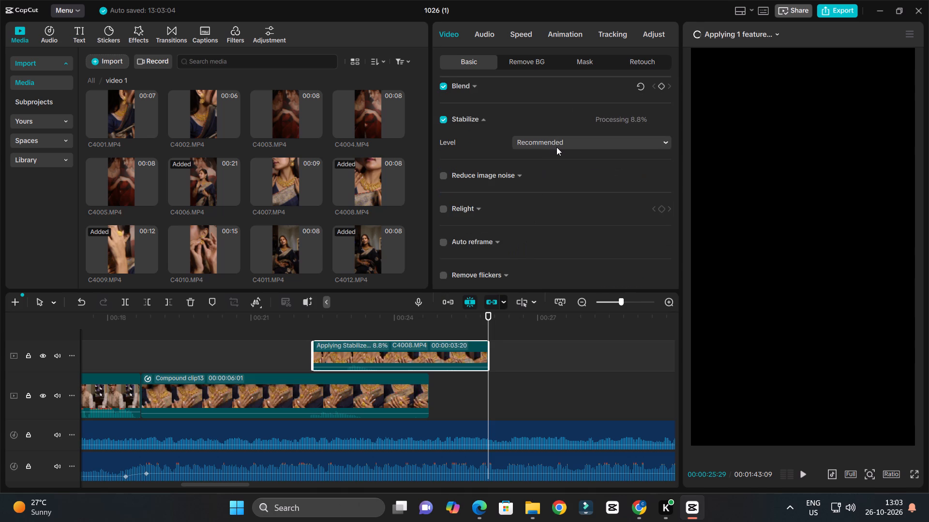
click(556, 147)
click(554, 196)
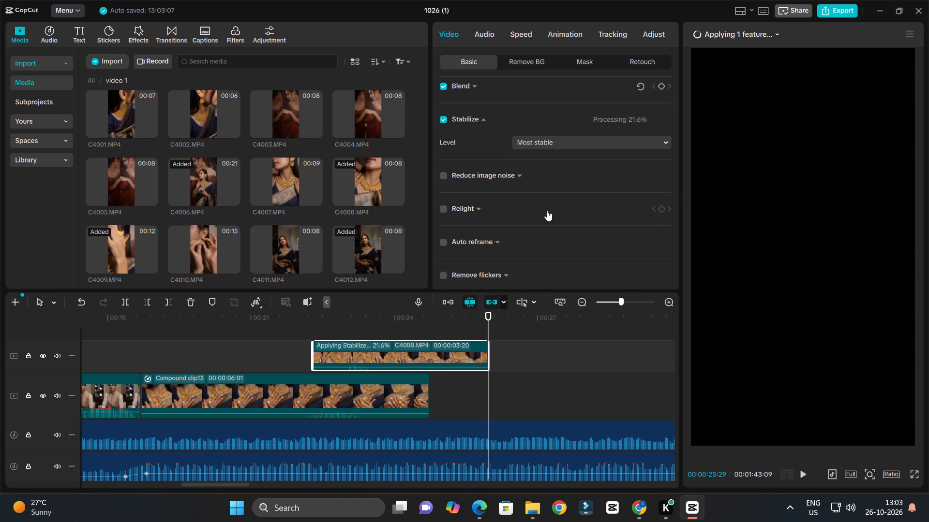
click(546, 145)
click(548, 169)
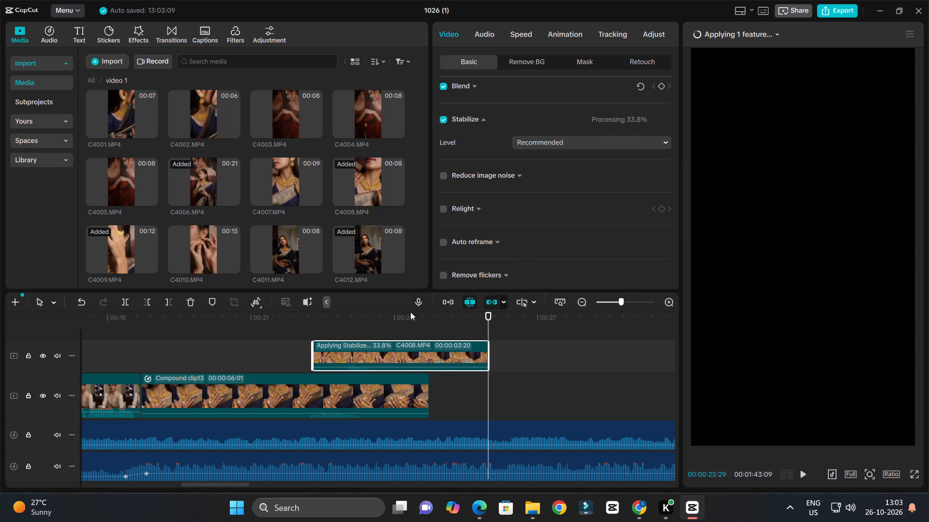
Play from the seated man's clip through the slow-motion shot to the end of C4008.MP4 to review the sequence.
drag(315, 323, 100, 385)
key(space)
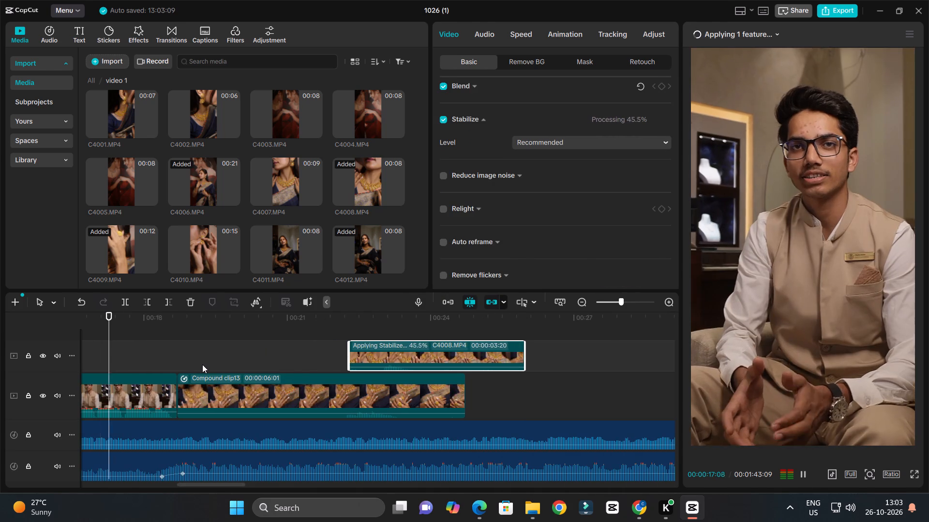
ctrl+scroll(202, 364, down, 4)
ctrl+scroll(202, 364, up, 3)
ctrl+scroll(203, 364, down, 3)
ctrl+scroll(206, 365, up, 5)
ctrl+scroll(207, 366, down, 4)
ctrl+scroll(210, 367, up, 3)
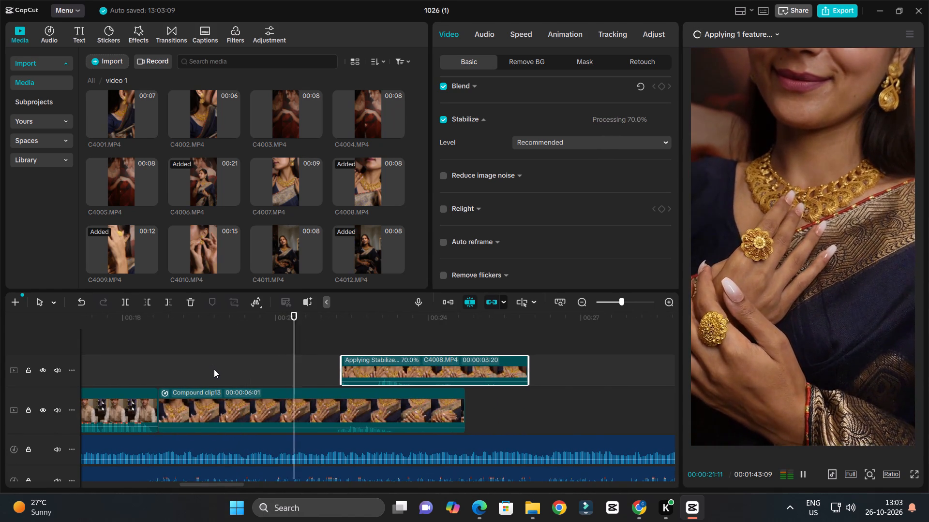
key(space)
key(space)
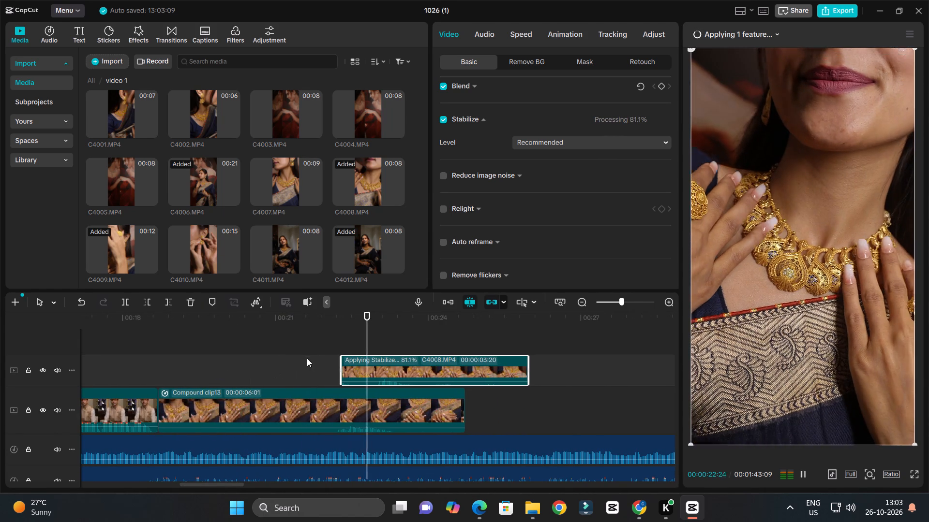
key(space)
key(space)
ctrl+scroll(285, 375, down, 8)
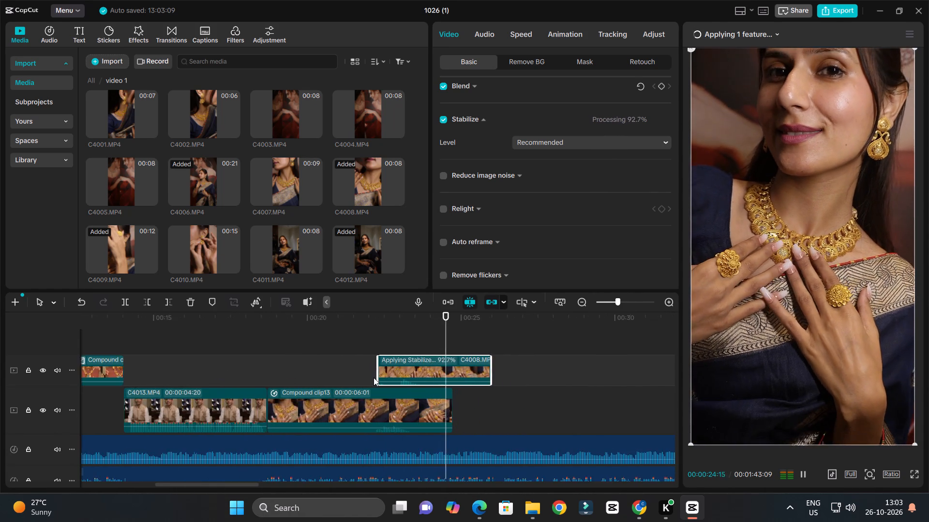
ctrl+scroll(374, 377, up, 3)
key(space)
key(space)
ctrl+scroll(373, 370, down, 6)
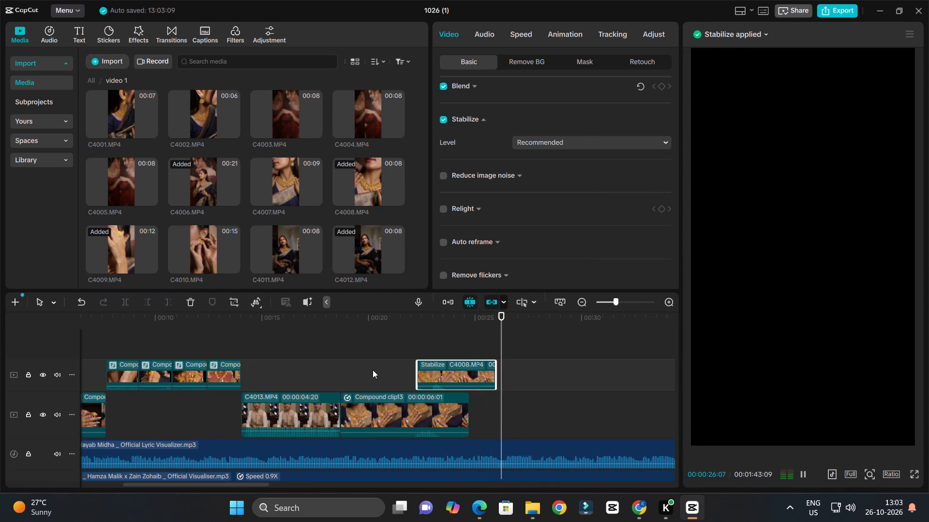
key(space)
Replay the stabilized C4008.MP4 from its start several times to examine the hand movement over the necklace.
click(415, 324)
key(space)
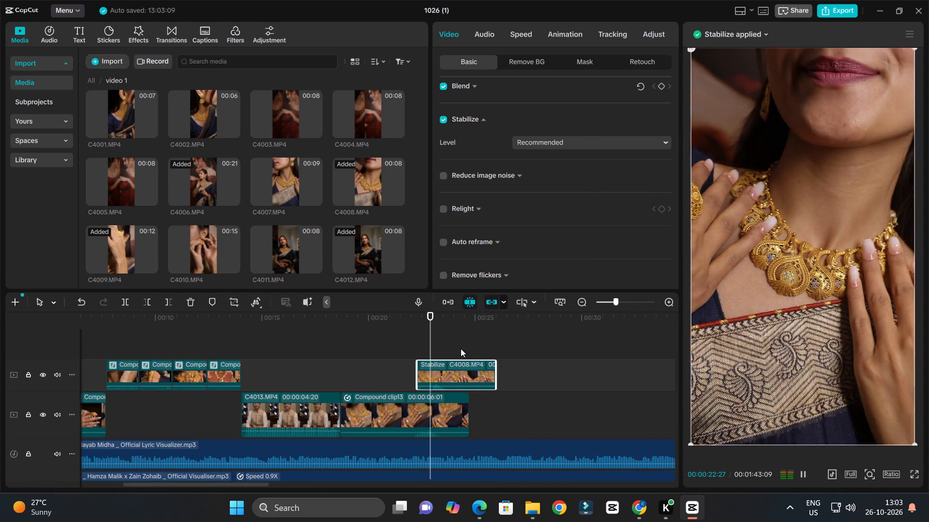
ctrl+scroll(472, 350, up, 5)
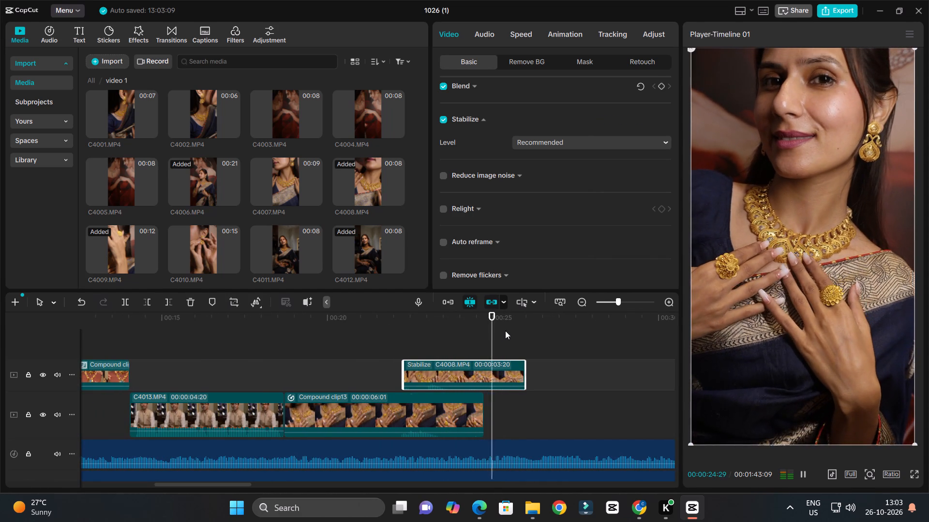
key(space)
click(406, 325)
key(space)
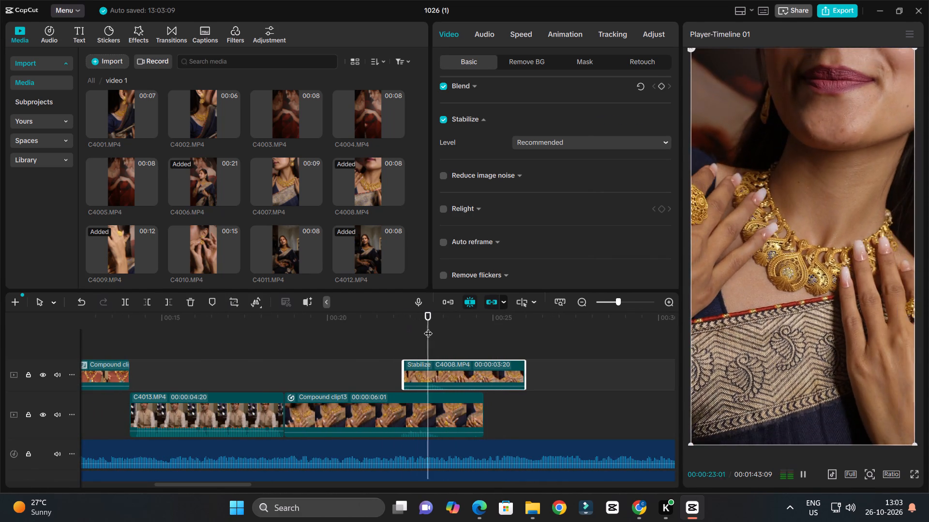
key(space)
key(space)
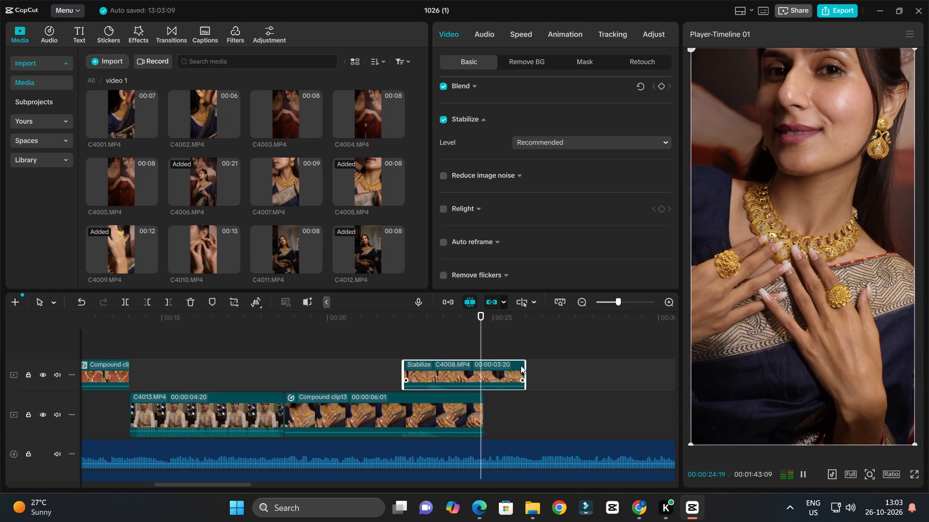
key(space)
Turn the stabilized C4008.MP4 into a compound clip.
click(506, 369)
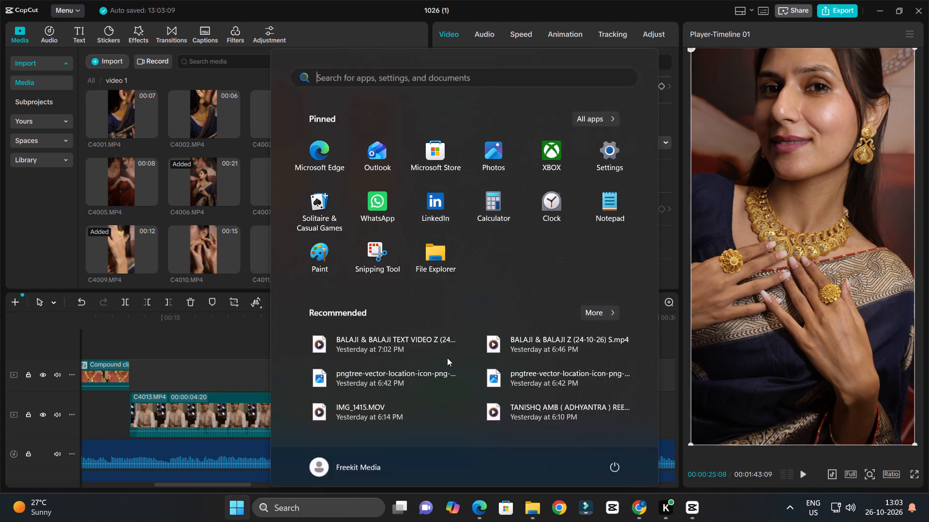
key(alt+n)
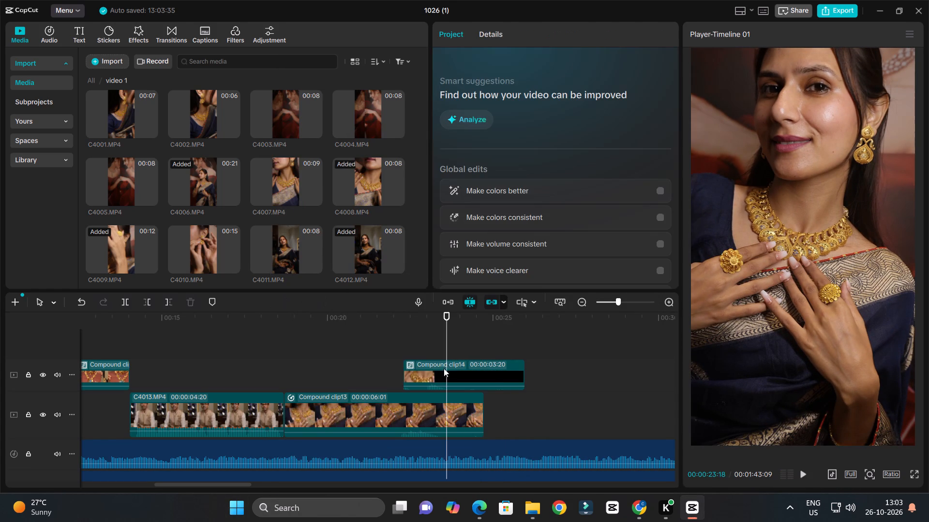
Apply a custom speed curve to the C4008.MP4 compound clip.
click(443, 374)
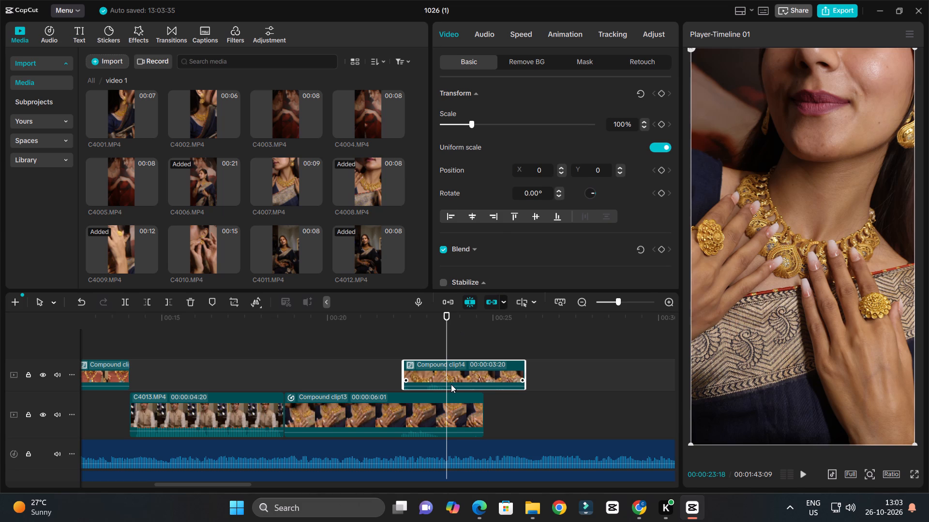
drag(452, 386, 451, 374)
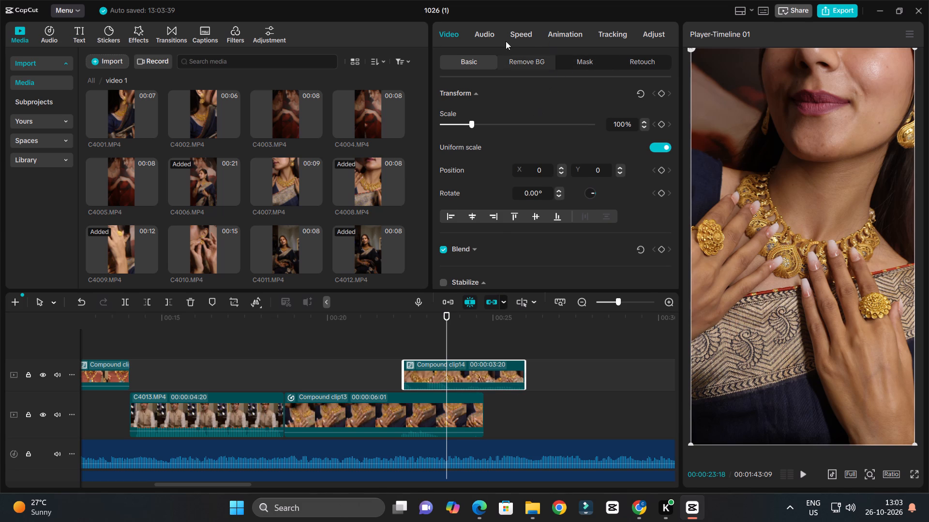
click(511, 41)
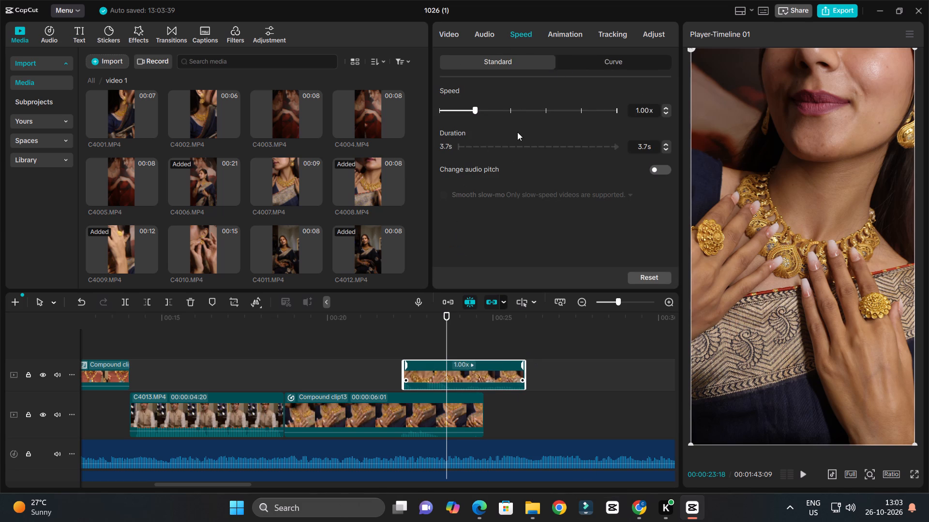
click(609, 64)
click(499, 112)
scroll(484, 217, down, 3)
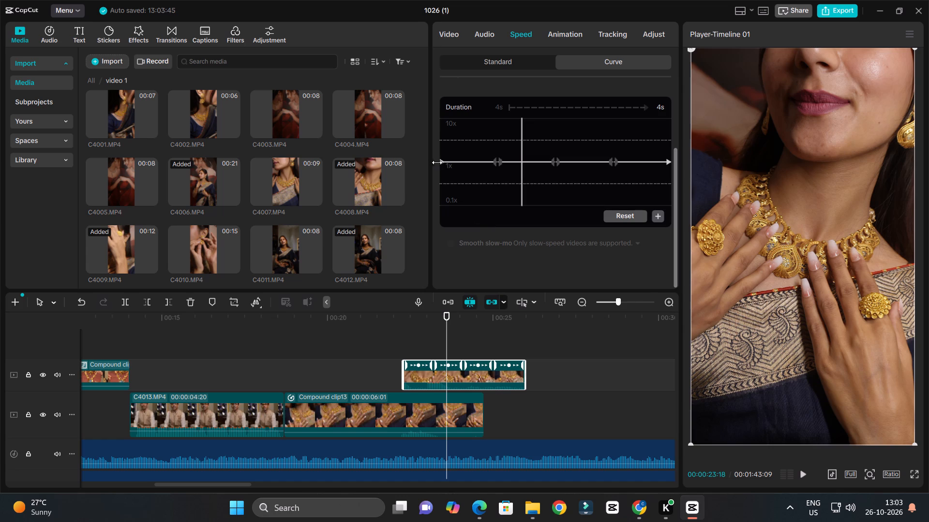
Raise the speed curve's start slightly above 1x, pull its second point down toward 0.1x, and play the result.
drag(441, 163, 441, 156)
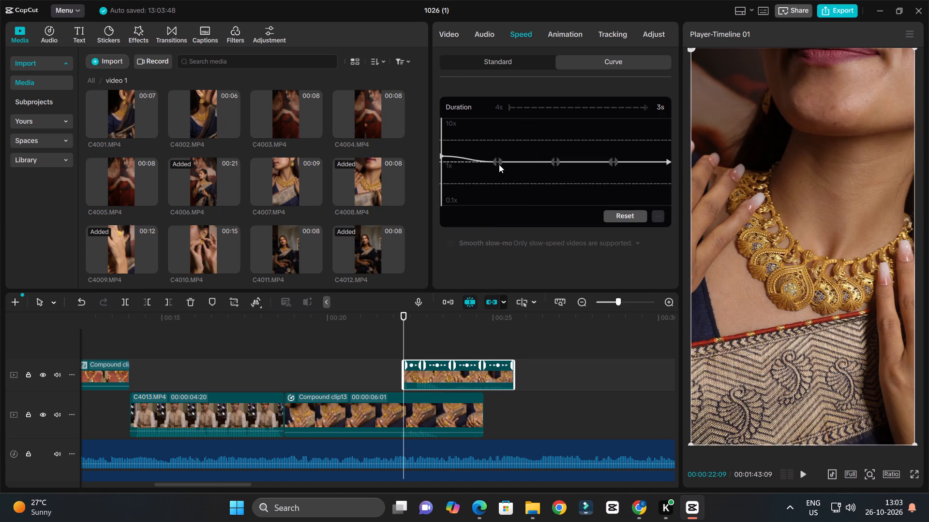
drag(499, 164, 489, 229)
drag(486, 162, 486, 194)
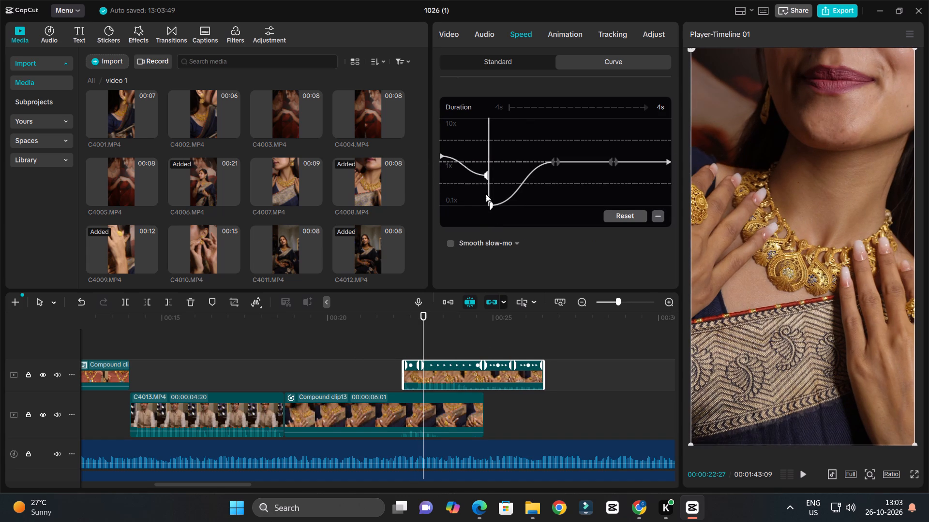
drag(486, 194, 486, 204)
drag(489, 204, 489, 197)
drag(494, 170, 468, 184)
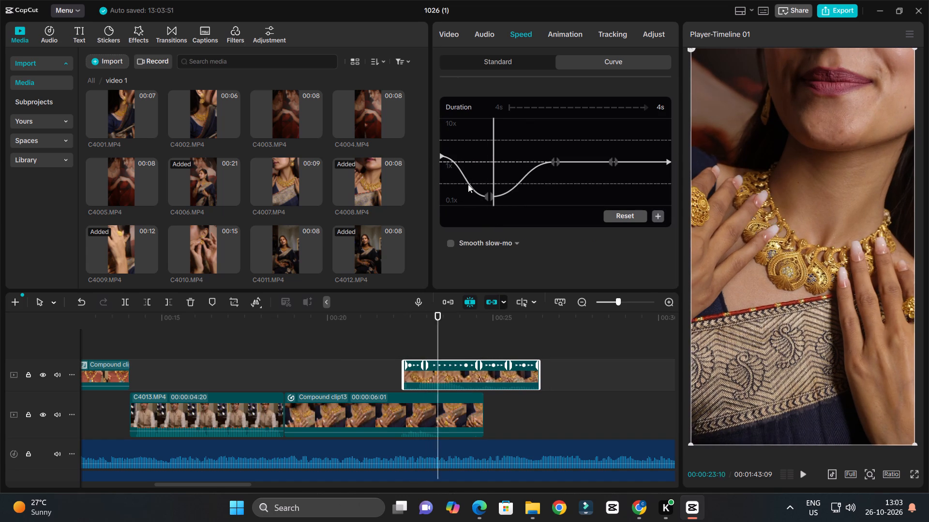
drag(468, 184, 380, 216)
key(space)
key(space)
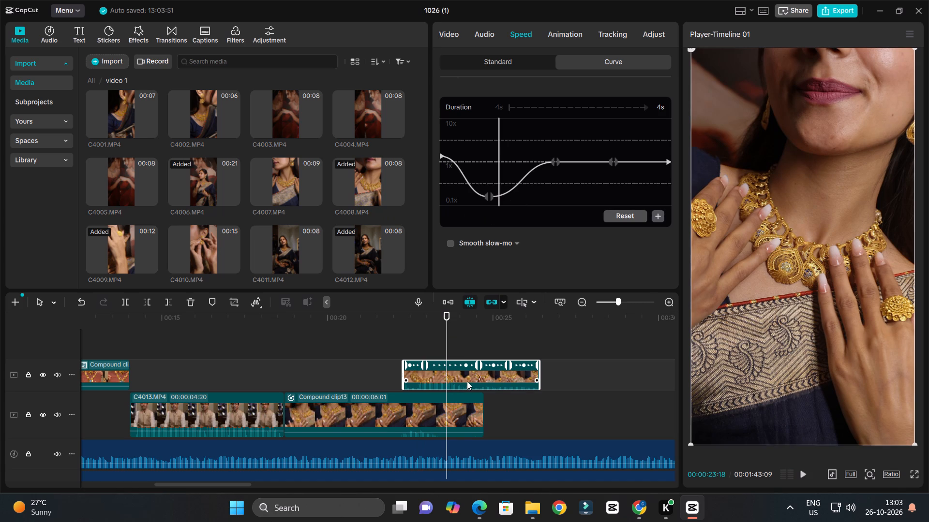
drag(467, 383, 461, 426)
click(401, 318)
key(space)
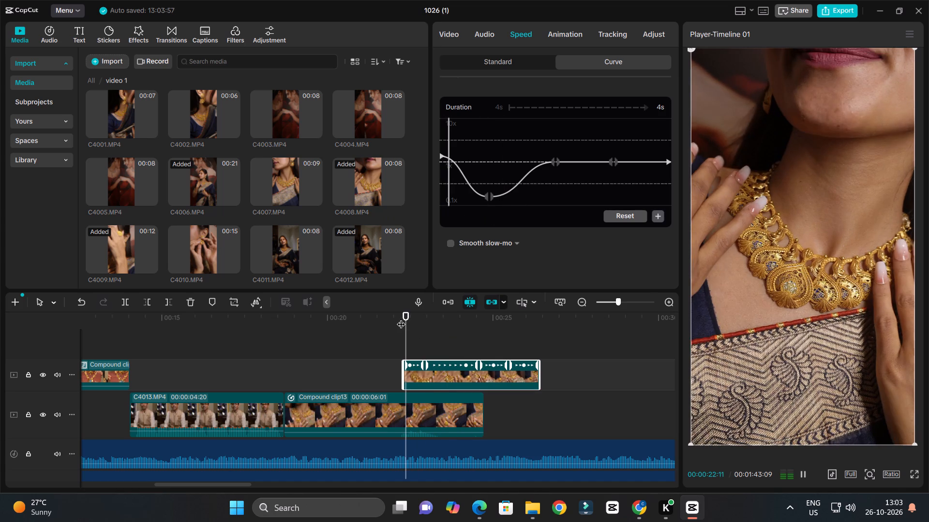
key(space)
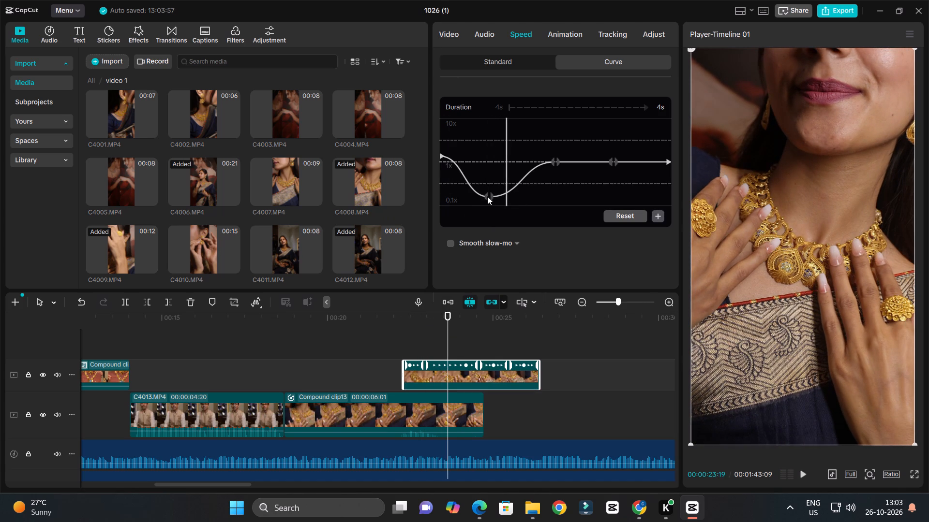
Lower the speed curve's second point further, close to 0.1x, and replay the necklace close-up up to 00:00:24:21.
drag(489, 195, 489, 203)
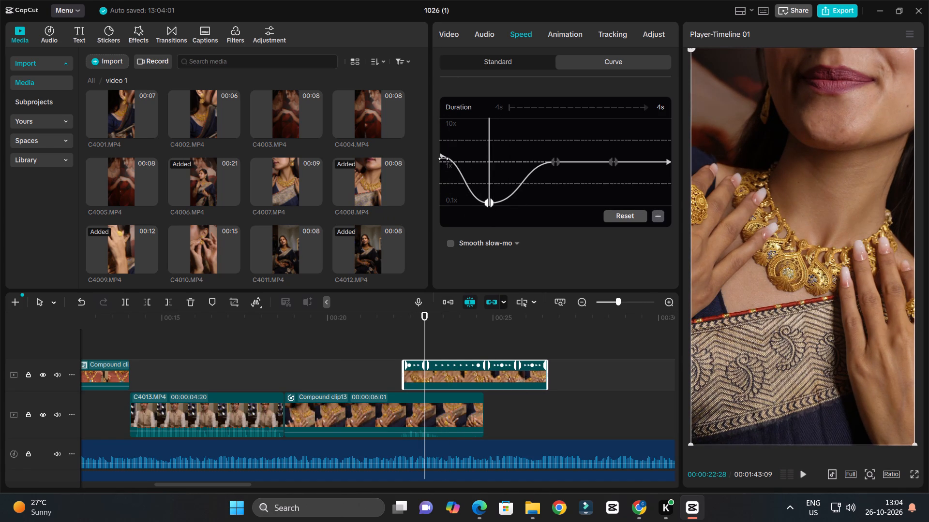
key(space)
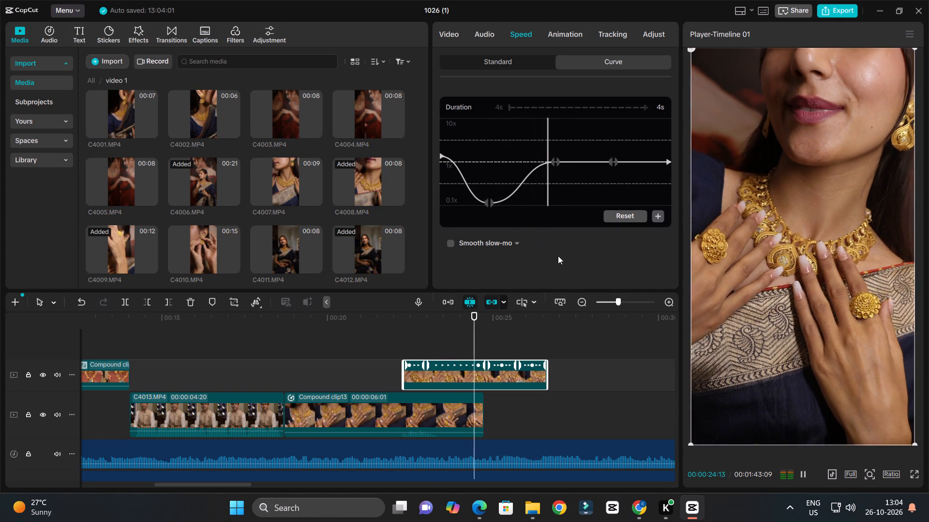
key(space)
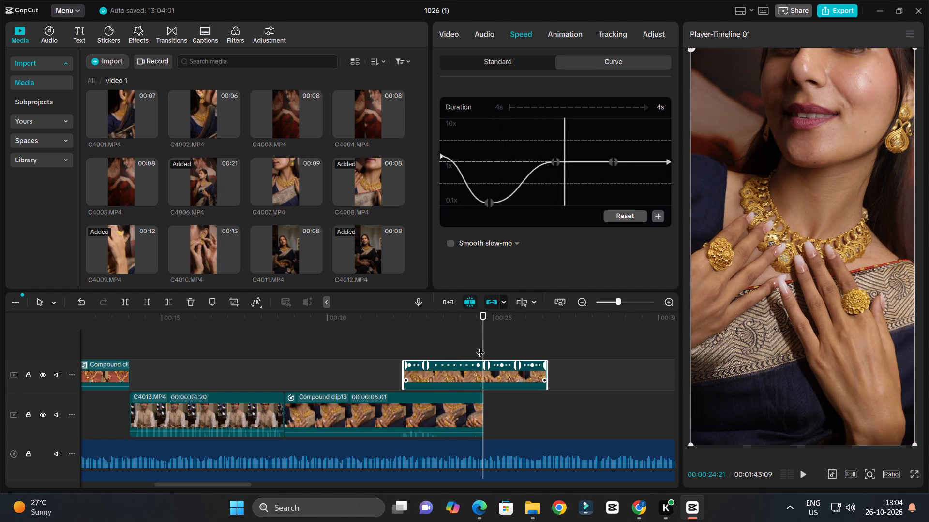
Trim the necklace compound clip's start to 00:00:24:21, extend it back to a 00:00:02:25 duration, and replay it.
key(q)
key(space)
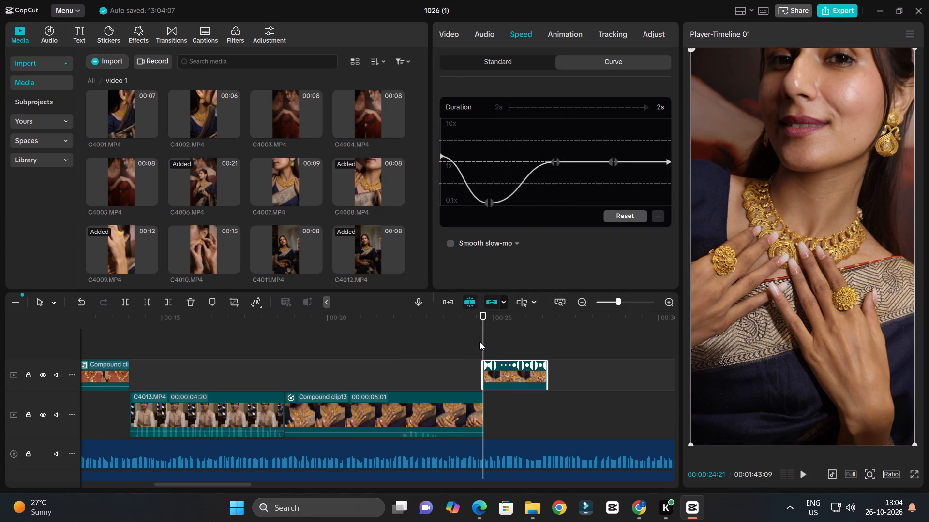
ctrl+scroll(544, 350, up, 8)
key(space)
drag(456, 324, 451, 325)
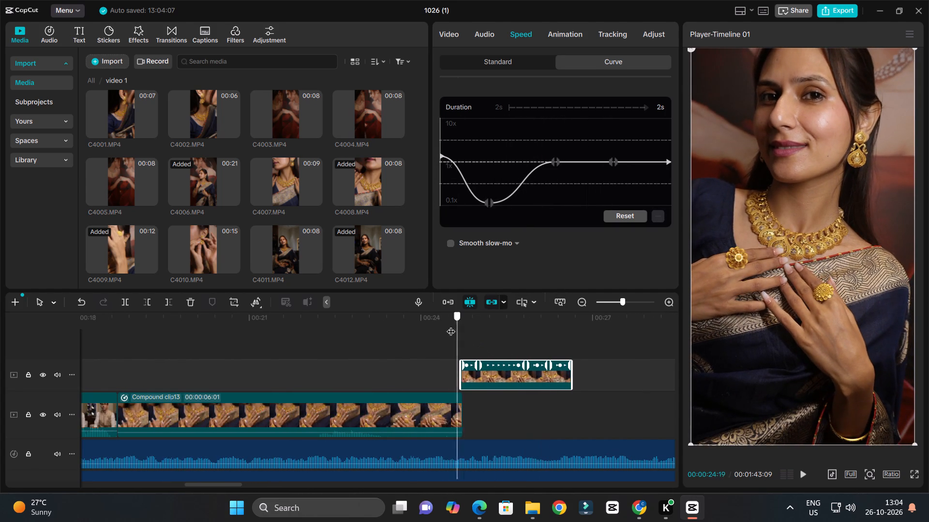
drag(451, 325, 435, 335)
drag(461, 378, 417, 374)
click(478, 377)
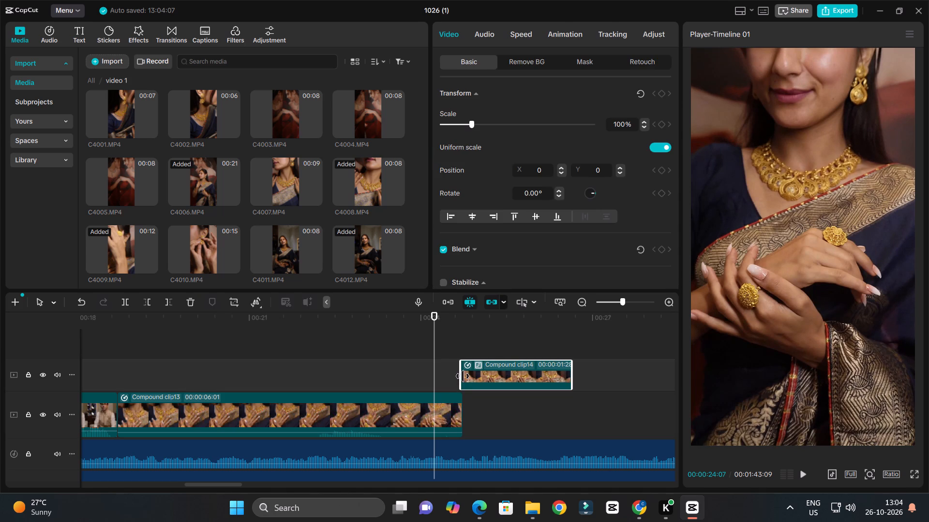
drag(463, 376, 411, 378)
click(408, 317)
key(space)
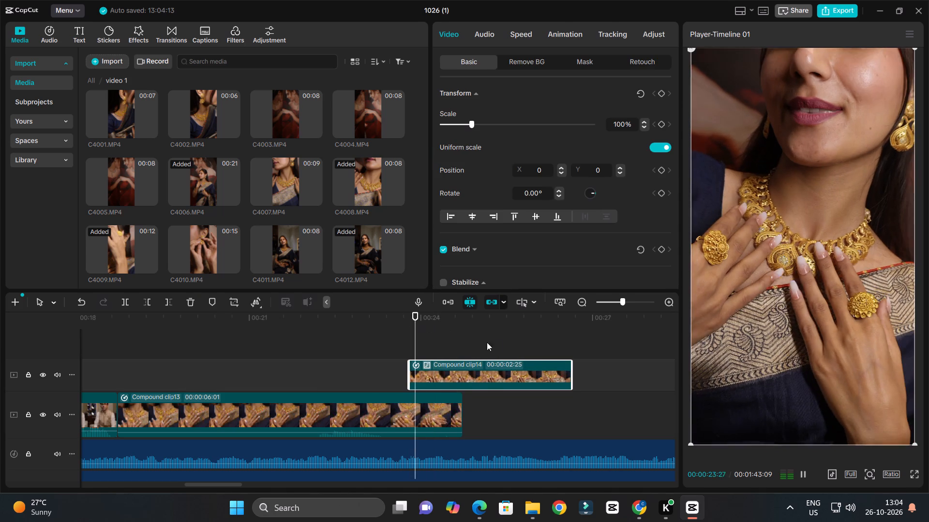
ctrl+scroll(498, 343, up, 8)
key(space)
scroll(522, 352, up, 4)
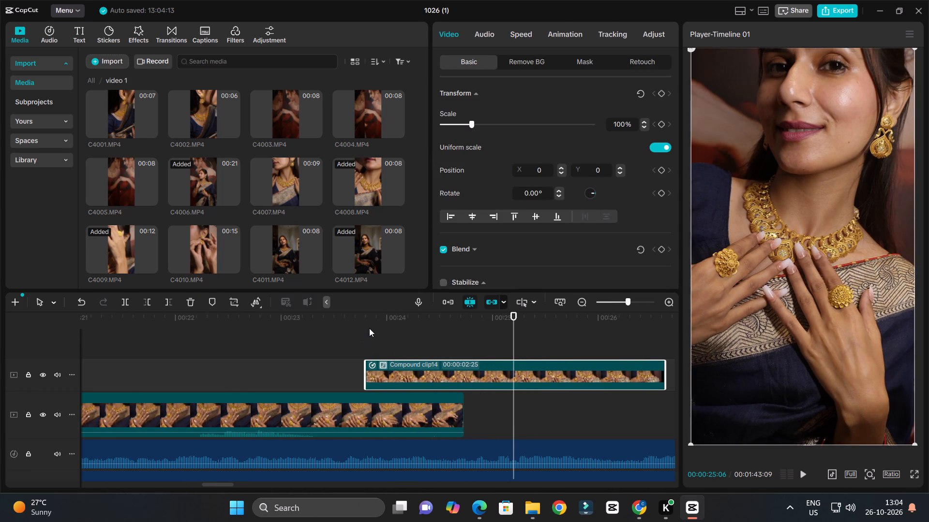
Move the necklace compound clip earlier above the slow-motion shot so it starts at 00:00:22:00, and play it.
drag(372, 325, 192, 343)
key(space)
key(space)
drag(427, 377, 249, 371)
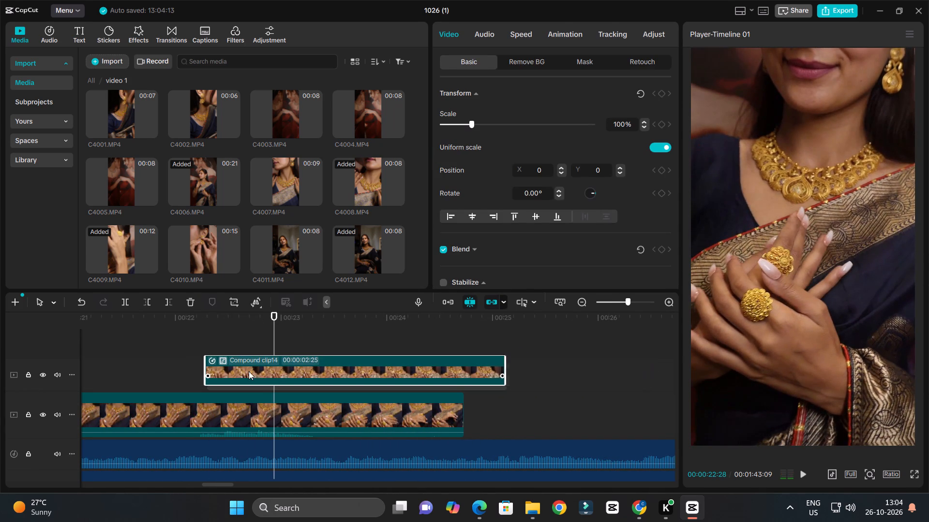
drag(249, 371, 267, 372)
click(175, 328)
key(space)
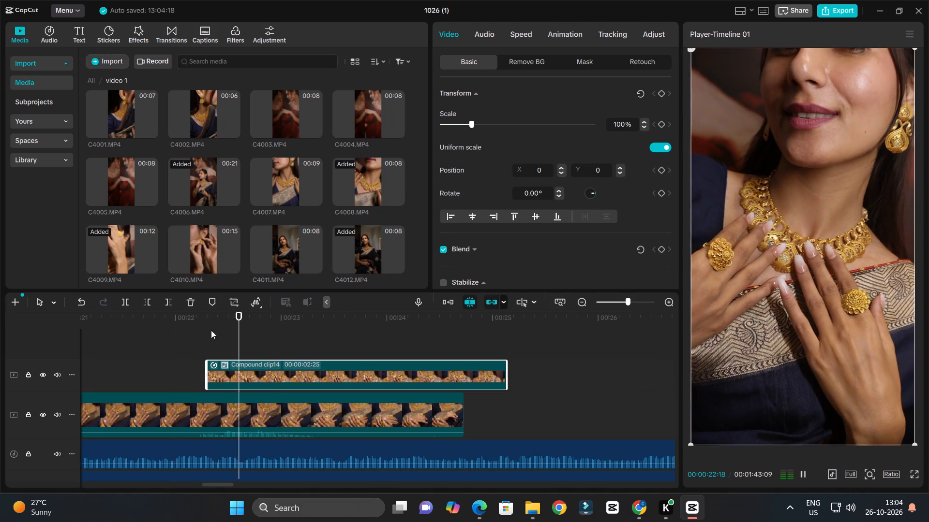
key(space)
drag(206, 317, 174, 343)
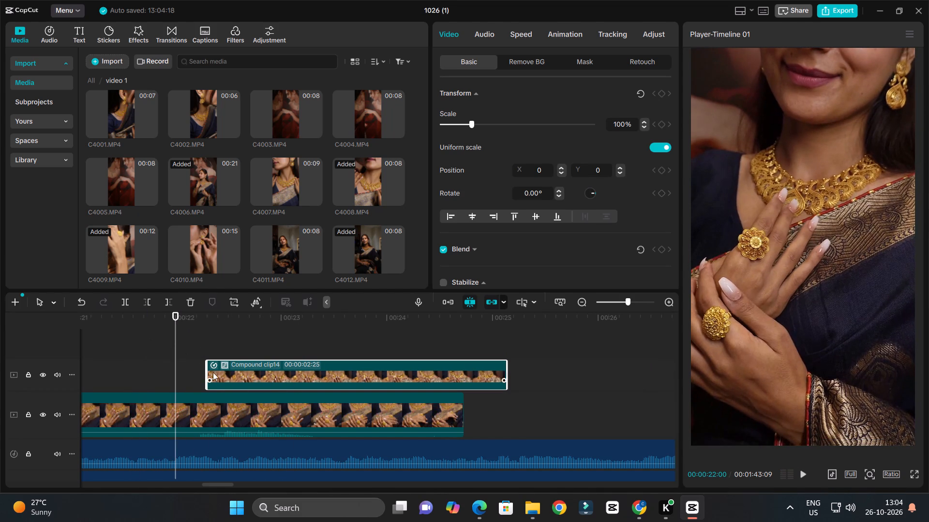
drag(234, 378, 205, 380)
key(space)
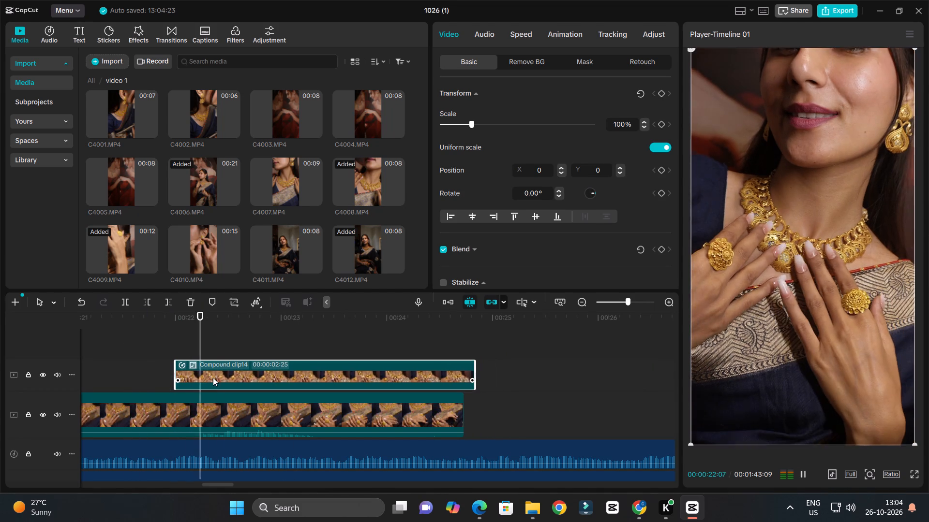
key(space)
click(238, 379)
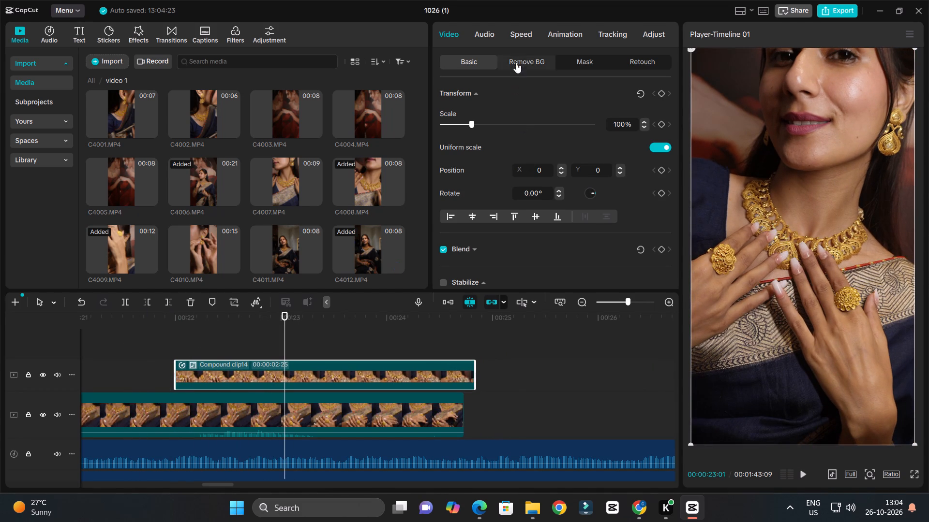
Lower the third point of the necklace compound clip's speed curve toward 0.1x, stretching the clip to about 5 s, and replay it.
click(526, 39)
drag(555, 160, 557, 186)
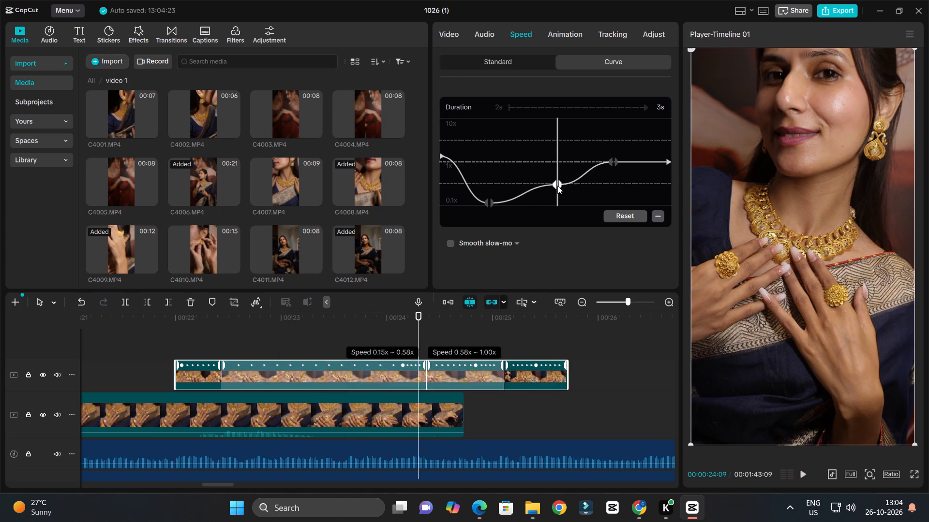
drag(557, 186, 557, 193)
drag(554, 174, 342, 208)
key(space)
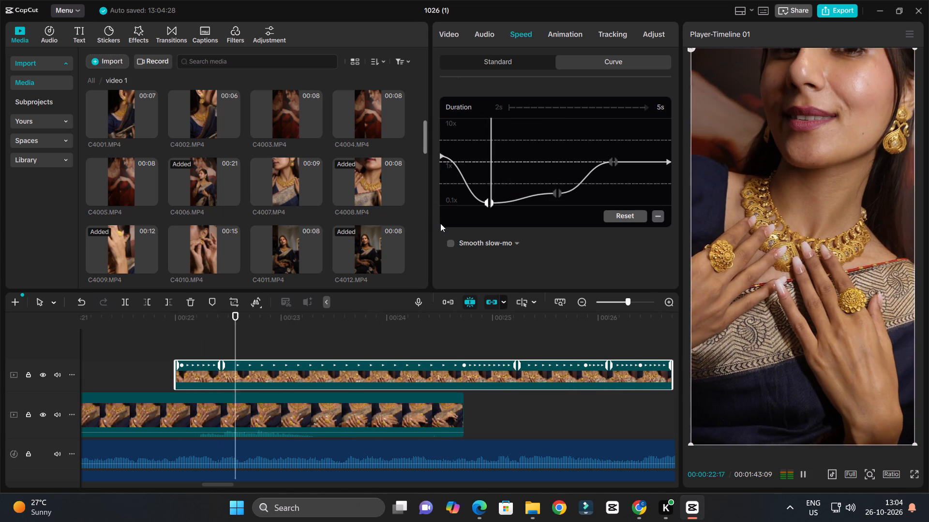
key(space)
key(space)
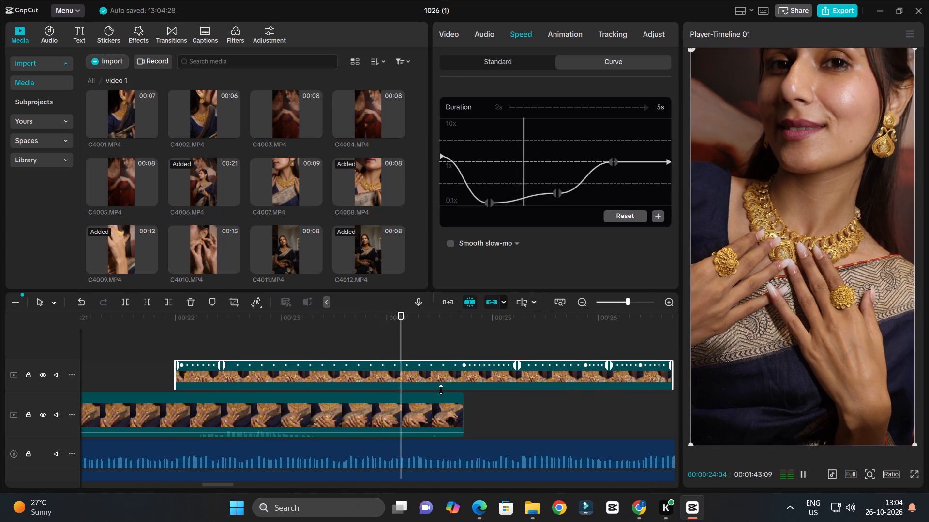
key(space)
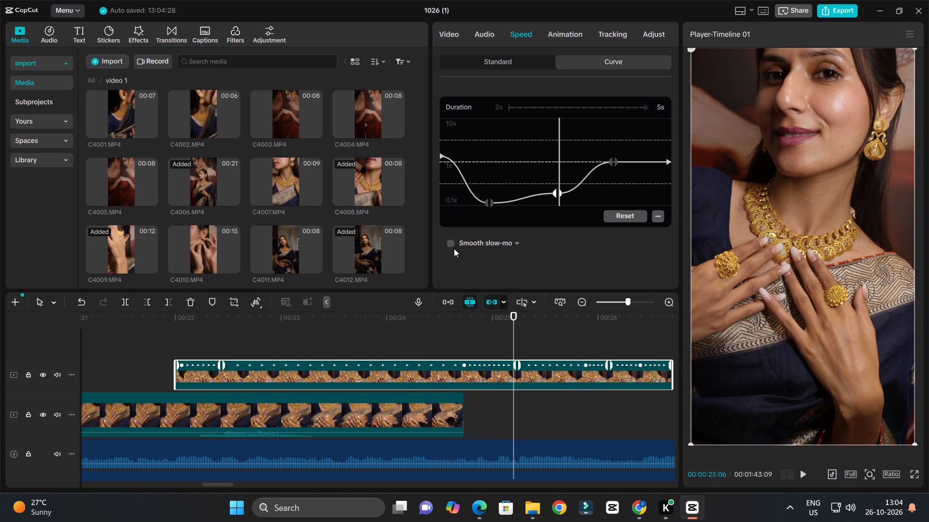
Enable Smooth slow-mo on the necklace compound clip and set its method to Optical flow.
click(451, 245)
scroll(507, 248, down, 1)
click(512, 260)
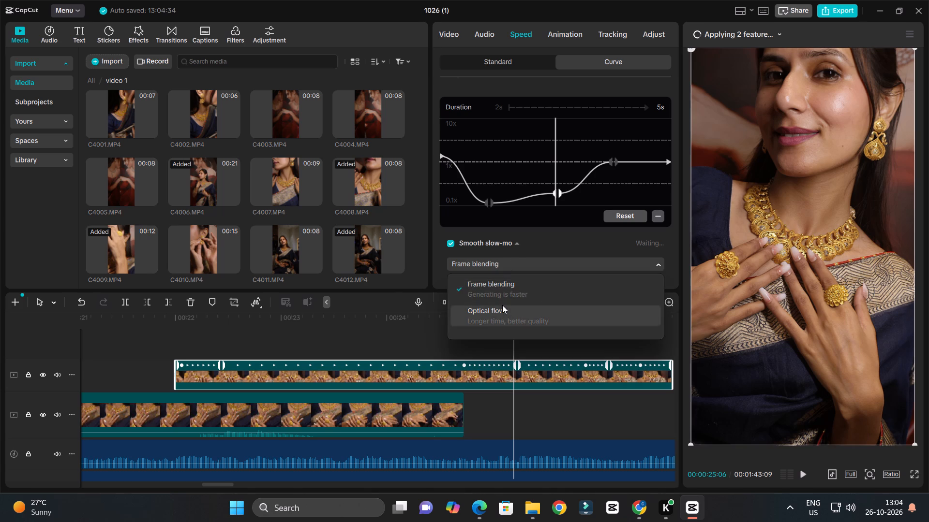
click(501, 309)
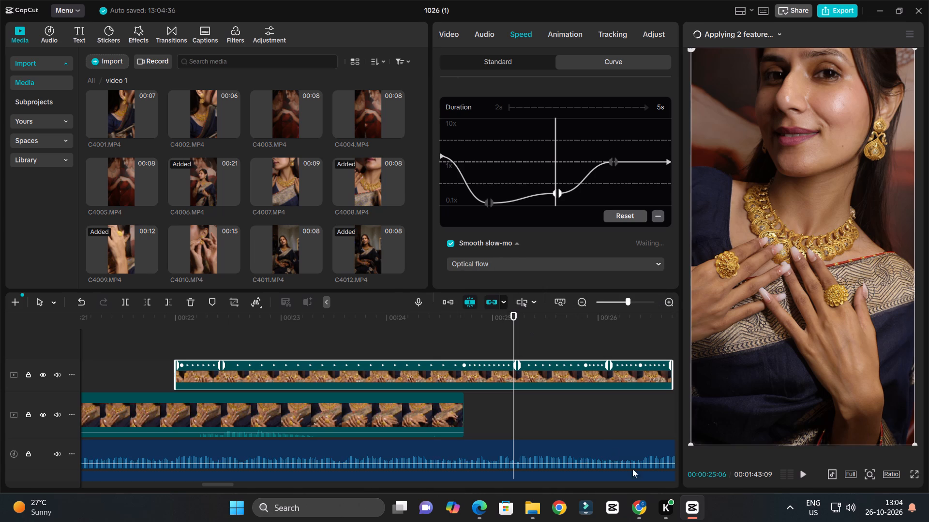
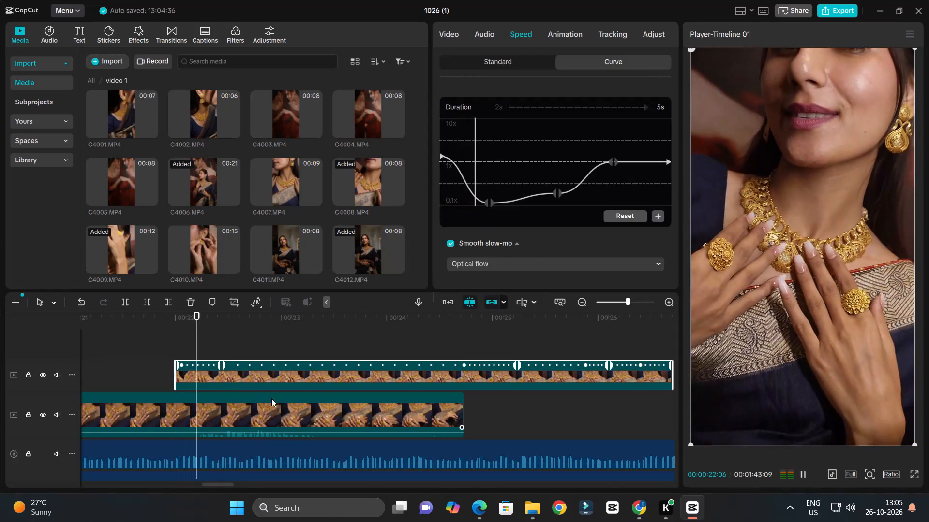
Watch the speed-ramped necklace clip, pause it, and convert it into a new compound clip.
ctrl+scroll(371, 406, up, 7)
key(space)
ctrl+scroll(424, 406, down, 5)
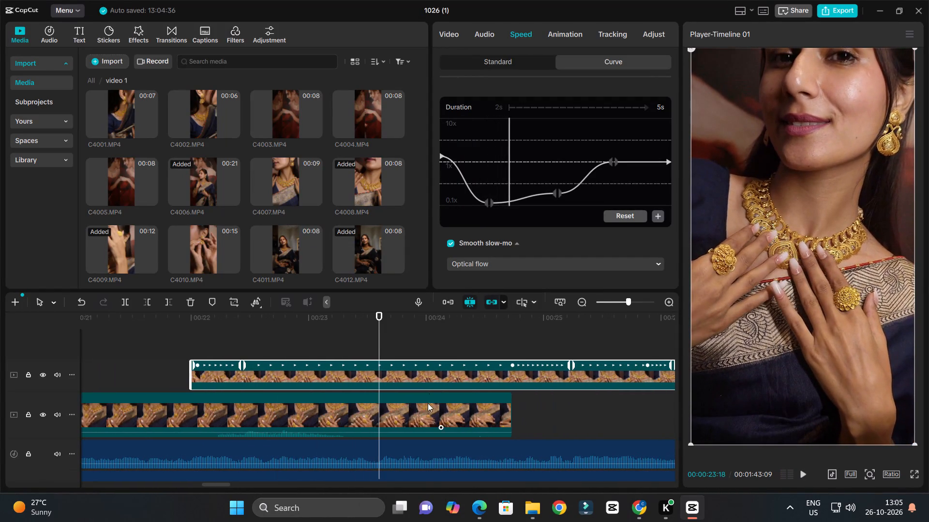
click(431, 384)
key(alt+n)
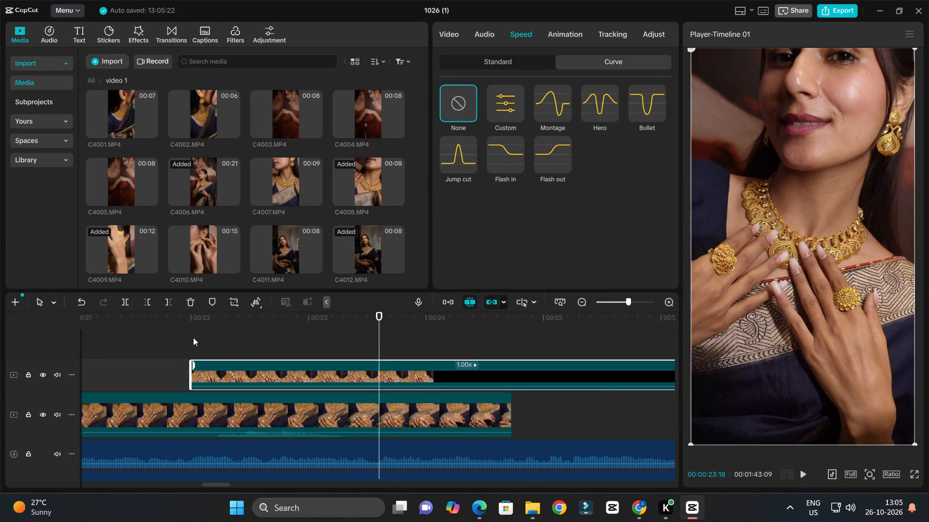
Play the new necklace compound clip against the music and trim its end to 00:00:23:19.
click(193, 327)
key(space)
key(space)
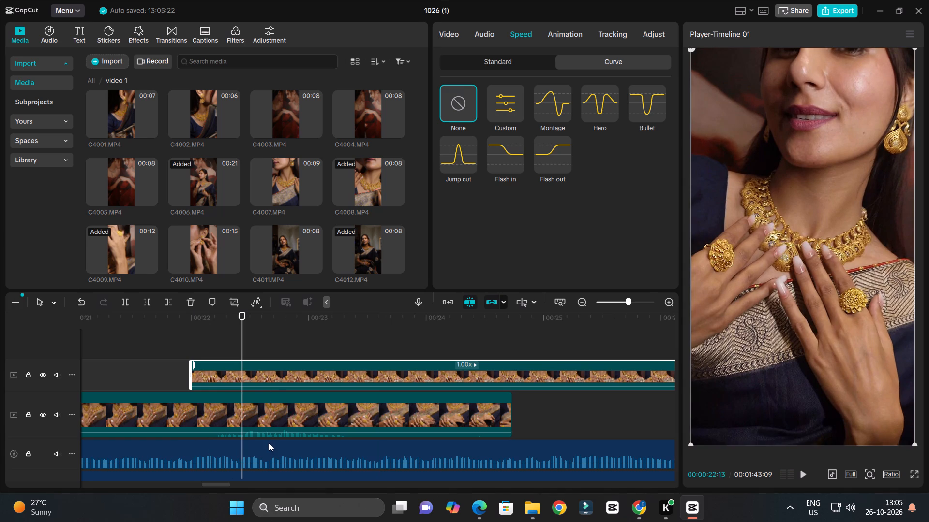
key(space)
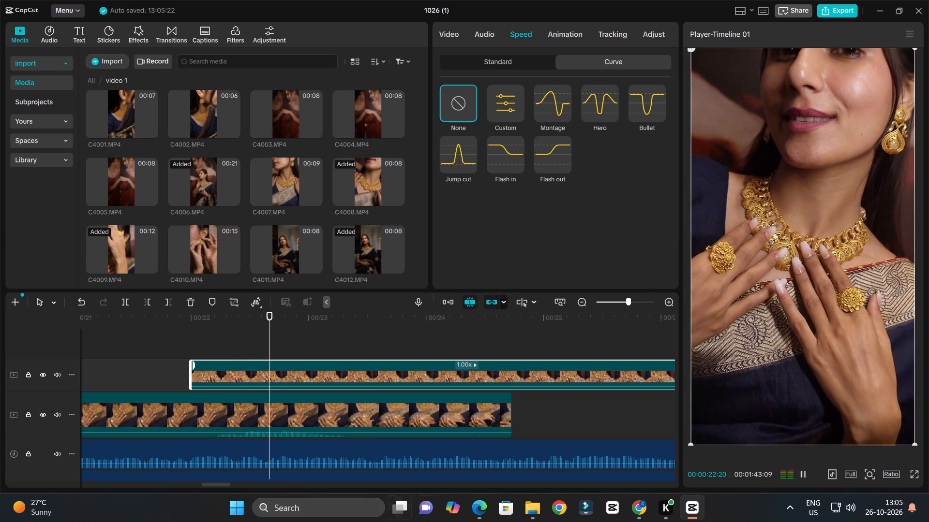
key(space)
key(space)
ctrl+scroll(409, 368, down, 4)
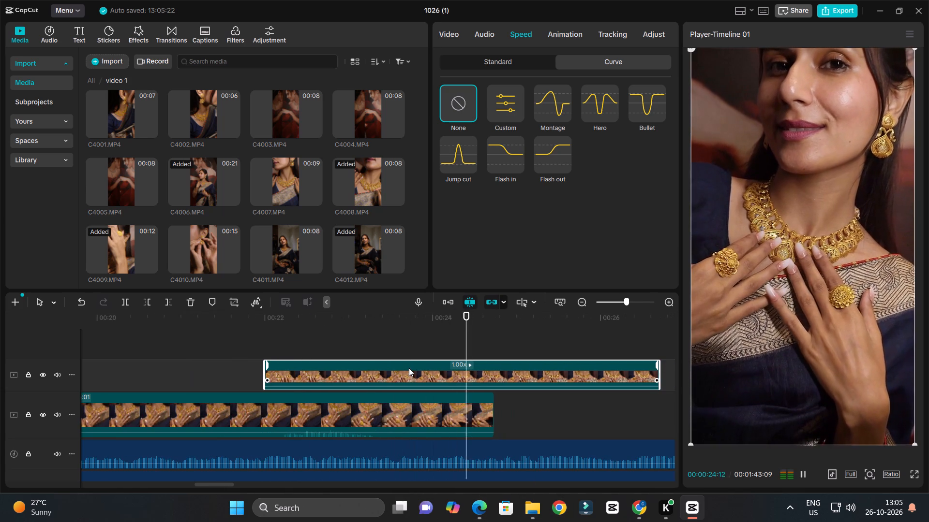
key(space)
click(253, 314)
key(space)
ctrl+scroll(303, 333, down, 4)
ctrl+scroll(378, 365, up, 3)
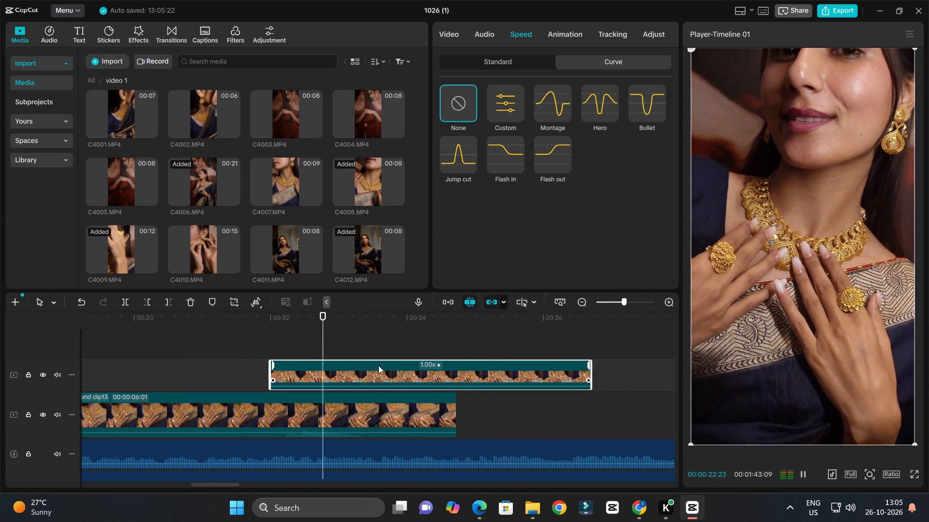
ctrl+scroll(431, 376, up, 3)
key(space)
ctrl+scroll(426, 376, up, 7)
key(space)
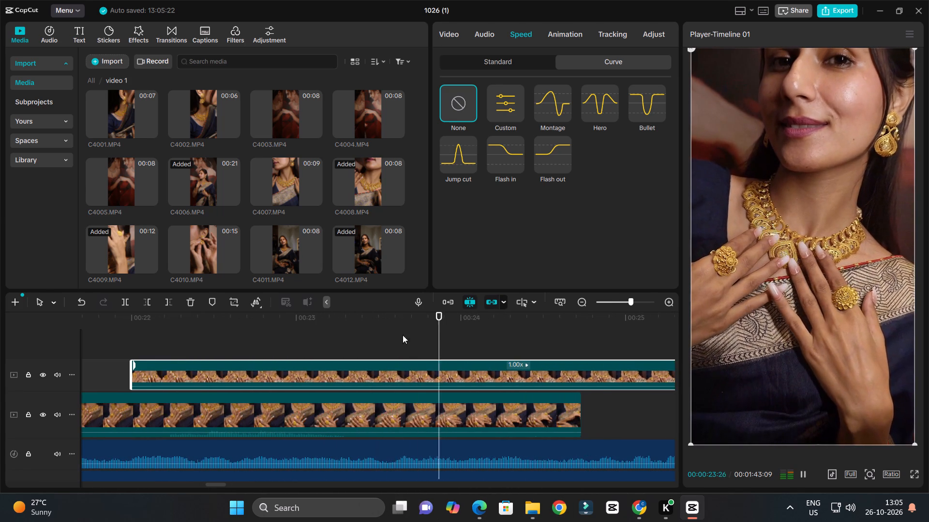
key(space)
drag(401, 320, 402, 333)
click(414, 373)
text(W)
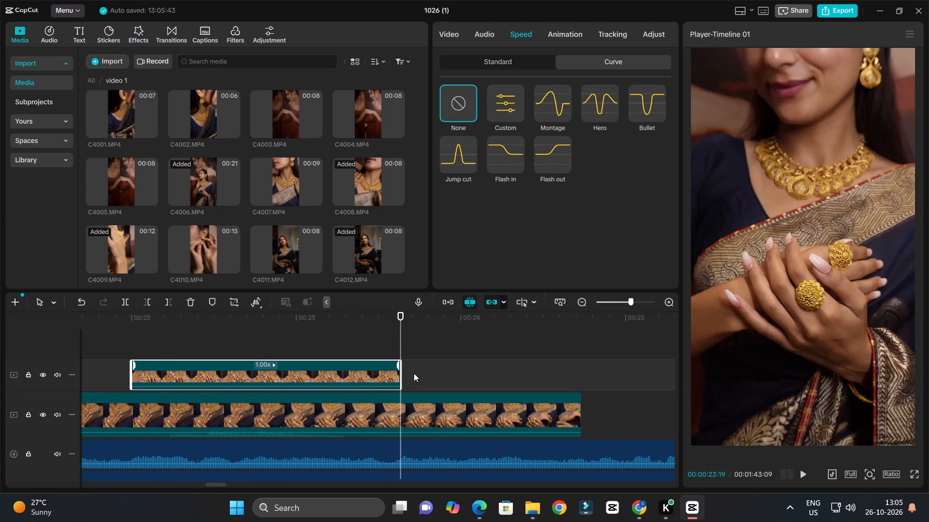
Replay from the slow-motion shot through the shortened necklace compound clip to check the cut timing against the music.
key(space)
ctrl+scroll(425, 363, down, 9)
ctrl+scroll(426, 363, up, 3)
key(space)
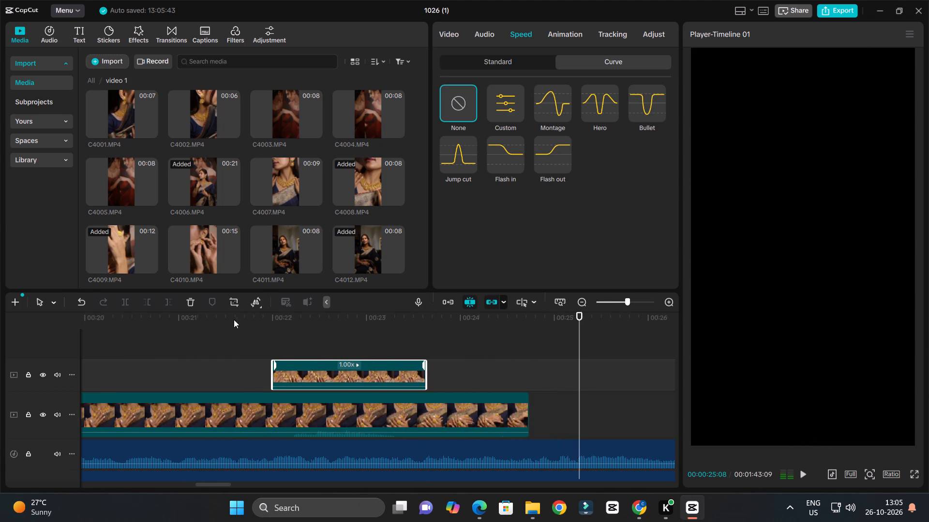
drag(232, 318, 212, 324)
key(space)
ctrl+scroll(336, 350, down, 3)
ctrl+scroll(373, 359, up, 3)
ctrl+scroll(373, 359, down, 3)
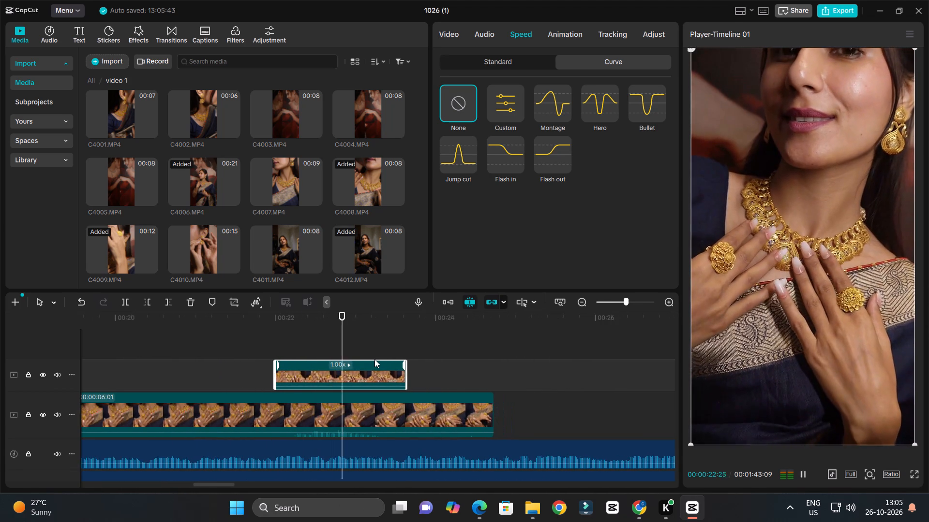
ctrl+scroll(403, 364, up, 3)
key(space)
drag(143, 320, 88, 330)
key(space)
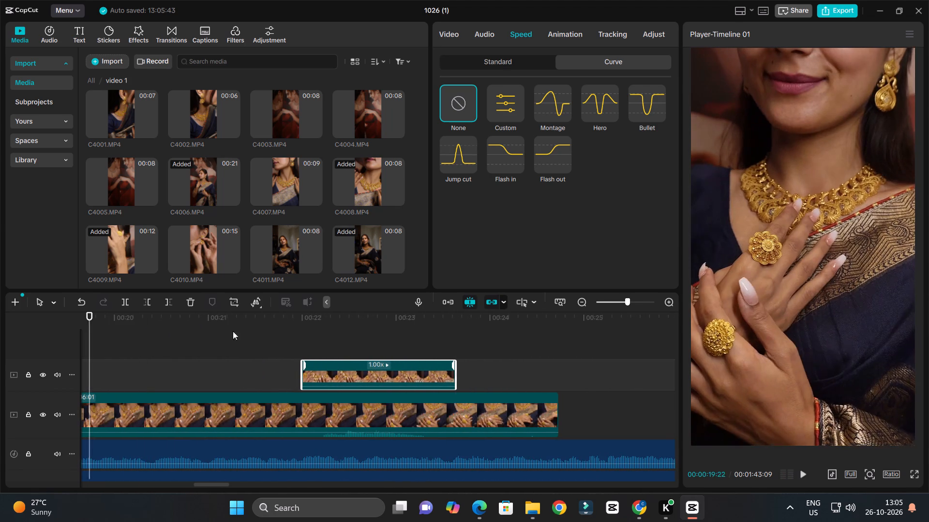
ctrl+scroll(288, 332, down, 3)
ctrl+scroll(307, 333, up, 2)
ctrl+scroll(307, 333, down, 2)
ctrl+scroll(341, 343, up, 3)
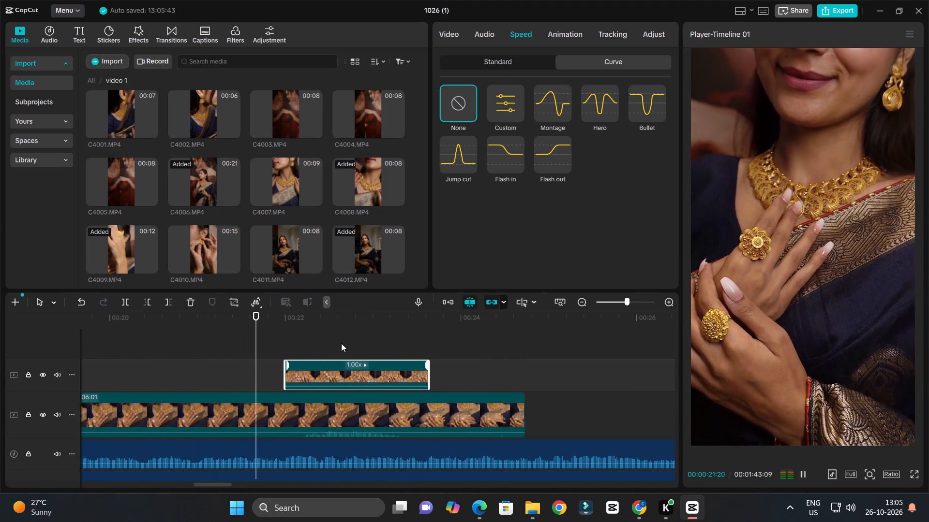
ctrl+scroll(341, 343, down, 3)
ctrl+scroll(375, 357, up, 5)
key(space)
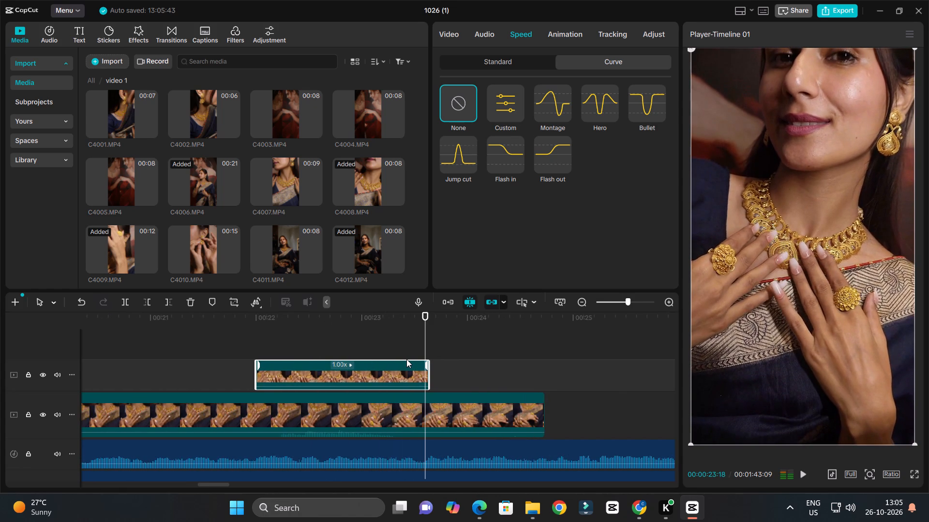
ctrl+scroll(406, 359, down, 3)
Save the project.
key(ctrl+s)
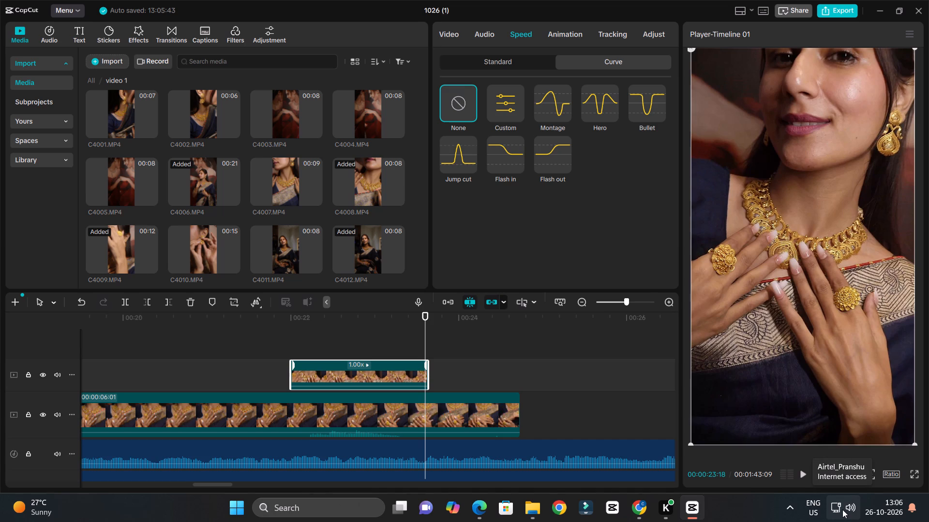
Replay the necklace section and the end of the slow-motion shot beneath it to examine how the shots follow each other.
click(297, 320)
key(space)
ctrl+scroll(369, 345, down, 5)
ctrl+scroll(399, 354, up, 5)
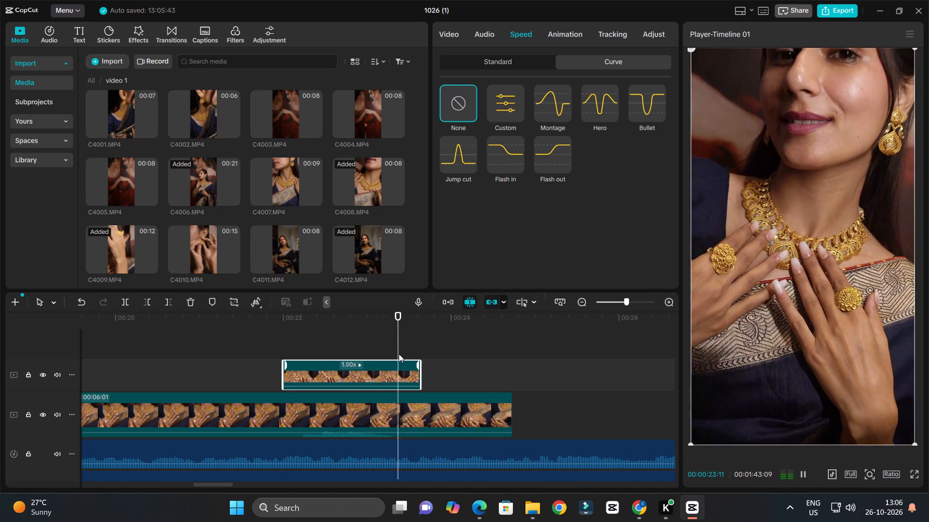
key(space)
ctrl+scroll(399, 354, down, 10)
key(space)
key(space)
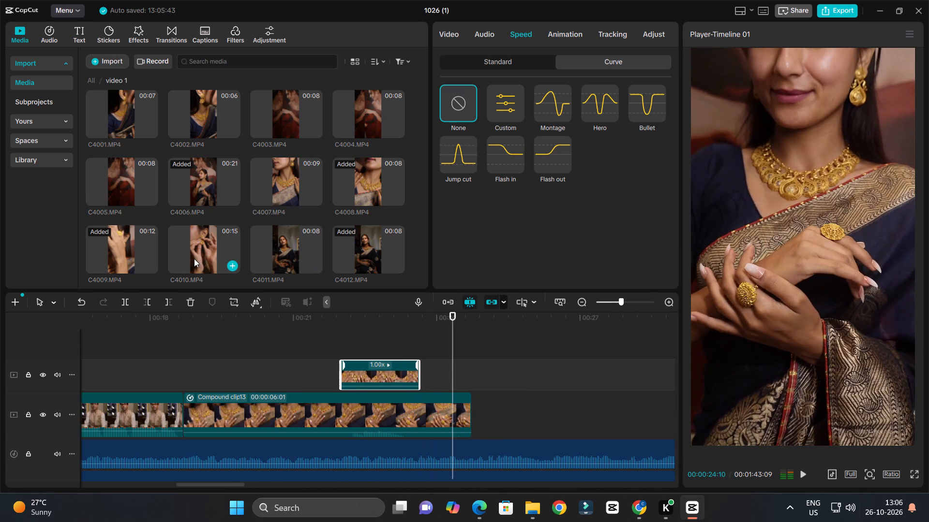
key(space)
key(space)
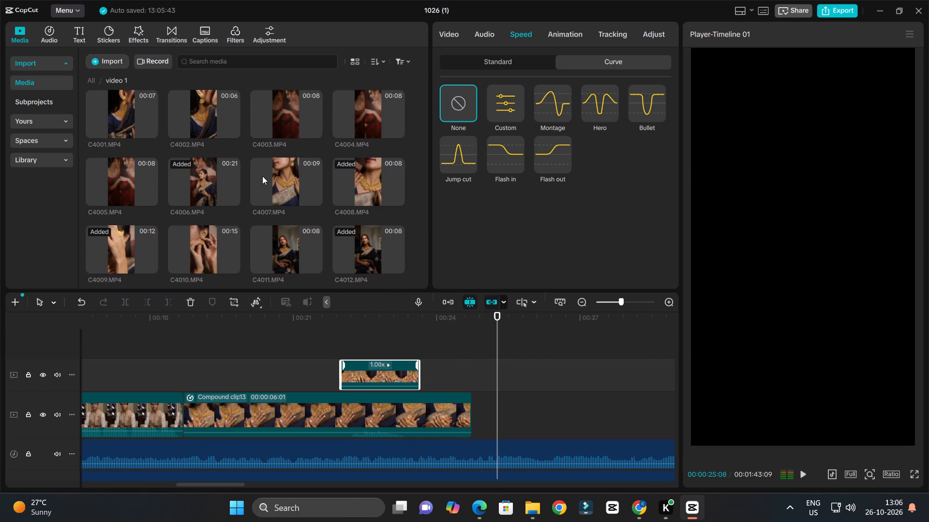
scroll(258, 177, up, 8)
drag(323, 324, 272, 336)
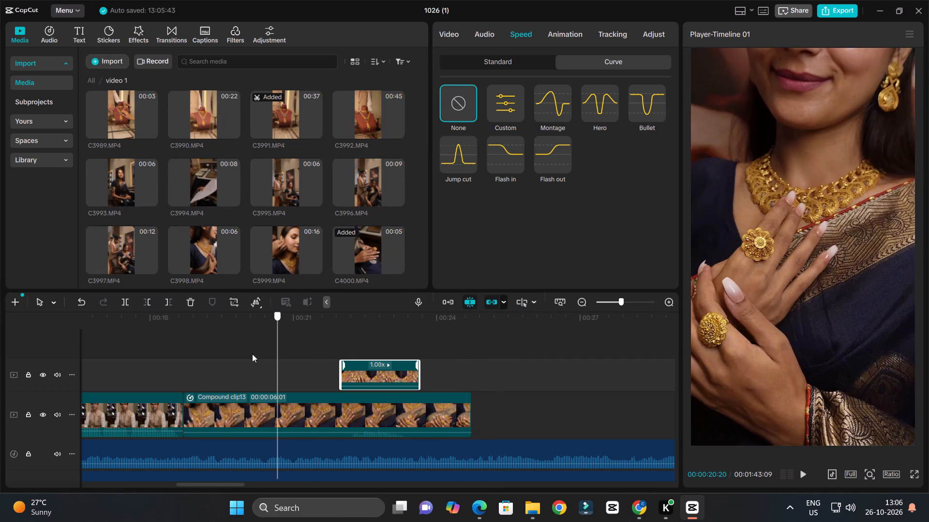
key(space)
ctrl+scroll(369, 362, down, 3)
ctrl+scroll(377, 367, up, 2)
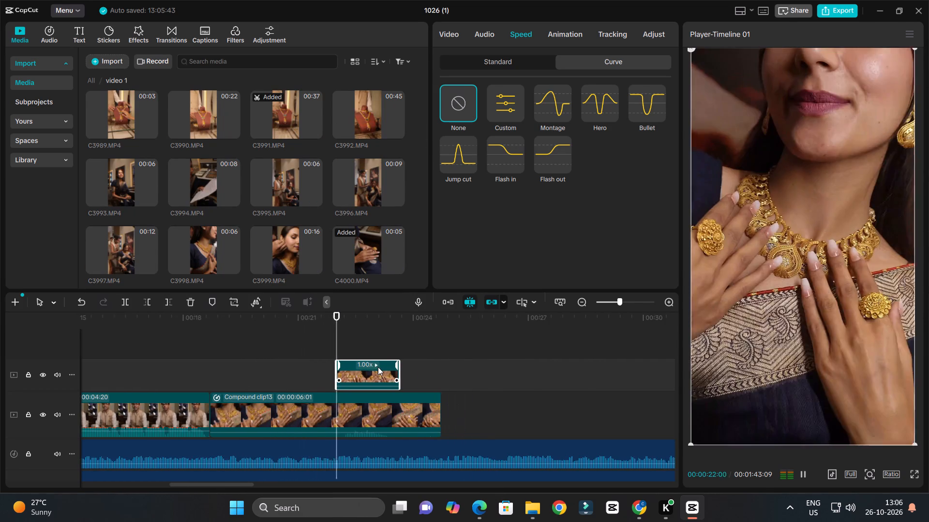
ctrl+scroll(378, 367, up, 2)
ctrl+scroll(378, 367, down, 4)
ctrl+scroll(404, 371, up, 3)
ctrl+scroll(404, 371, down, 3)
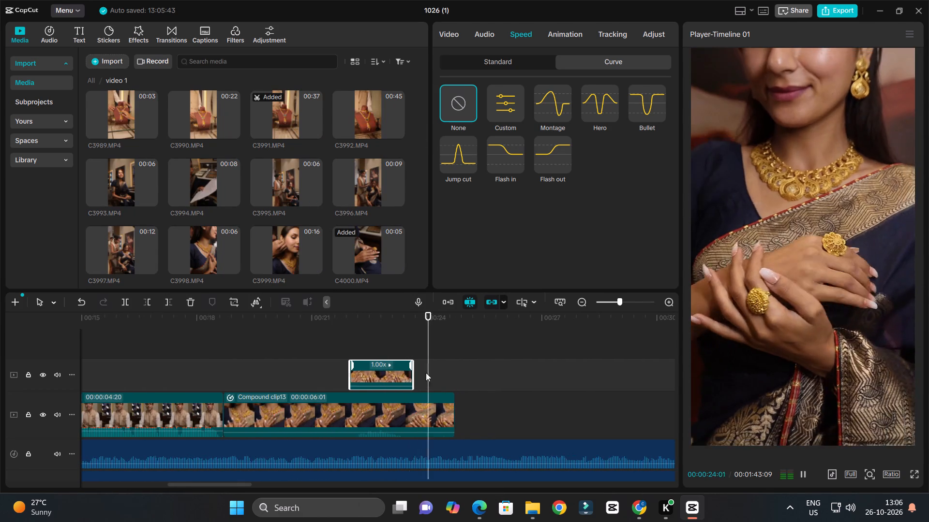
ctrl+scroll(441, 375, up, 4)
key(space)
Split the slow-motion compound clip on the lower track at 00:00:23:19, where the necklace clip above it ends.
drag(417, 318, 414, 356)
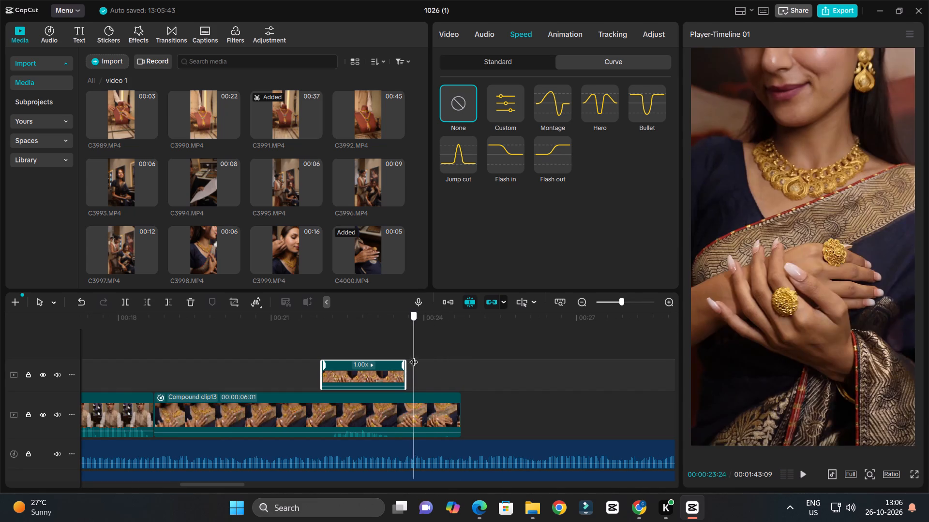
drag(414, 356, 403, 382)
click(420, 419)
key(c)
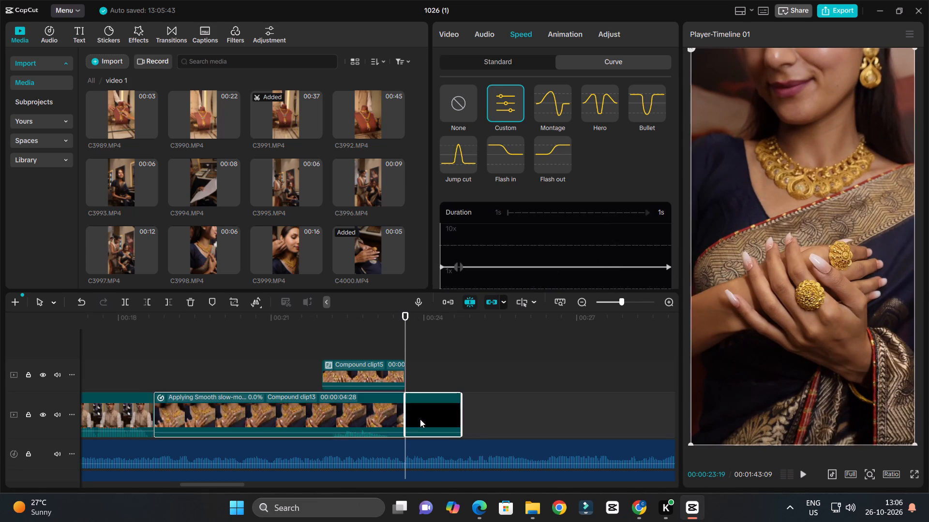
Play the split-off final piece of the slow-motion clip and enable Stabilize on it at the Recommended level.
click(420, 419)
key(space)
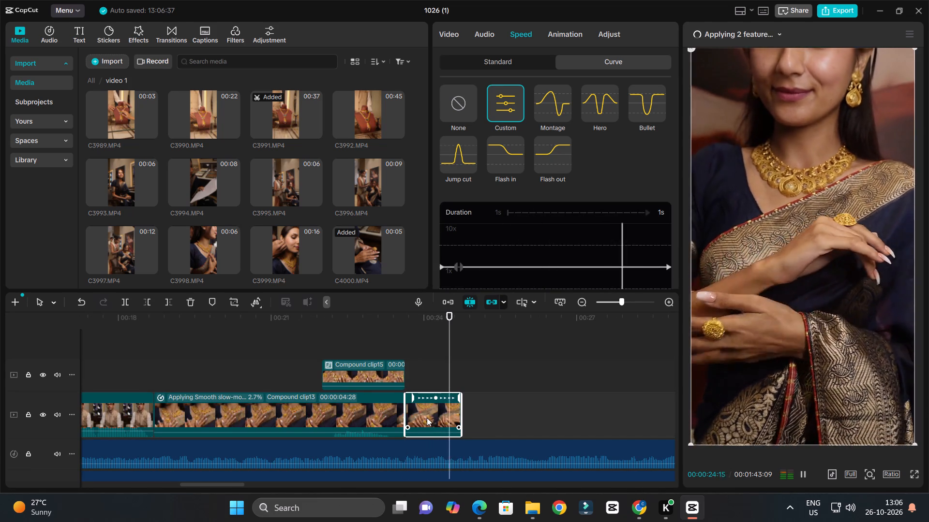
key(space)
click(449, 33)
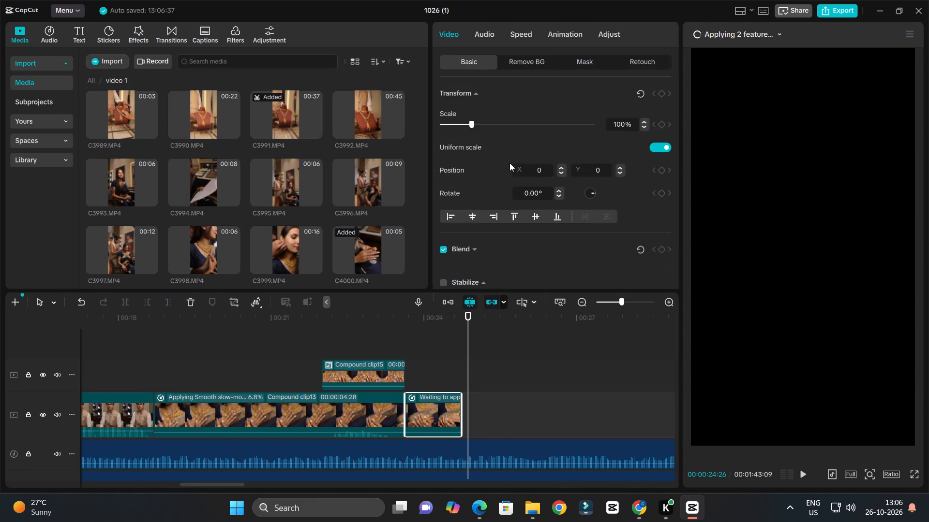
scroll(512, 170, down, 3)
click(441, 122)
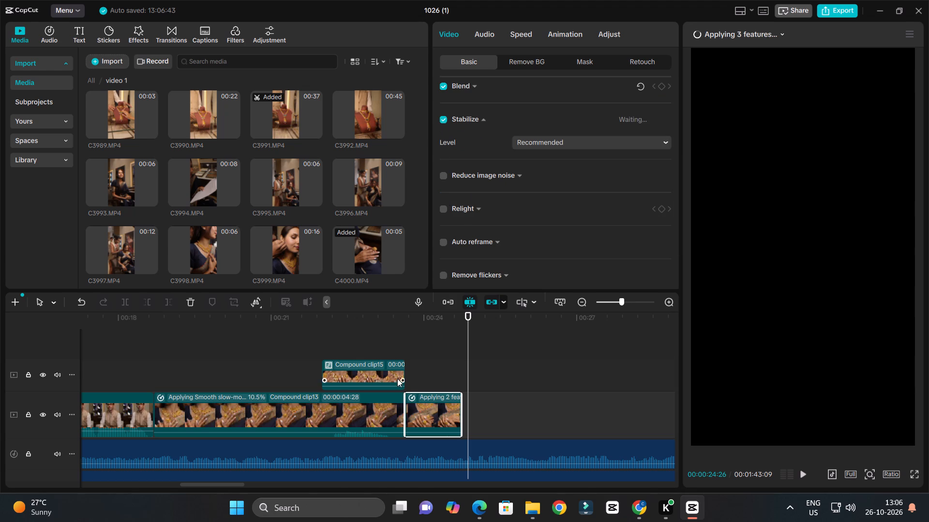
Replay the sequence around the new split and examine the overall timeline while the effects process.
click(408, 327)
key(space)
ctrl+scroll(469, 368, up, 4)
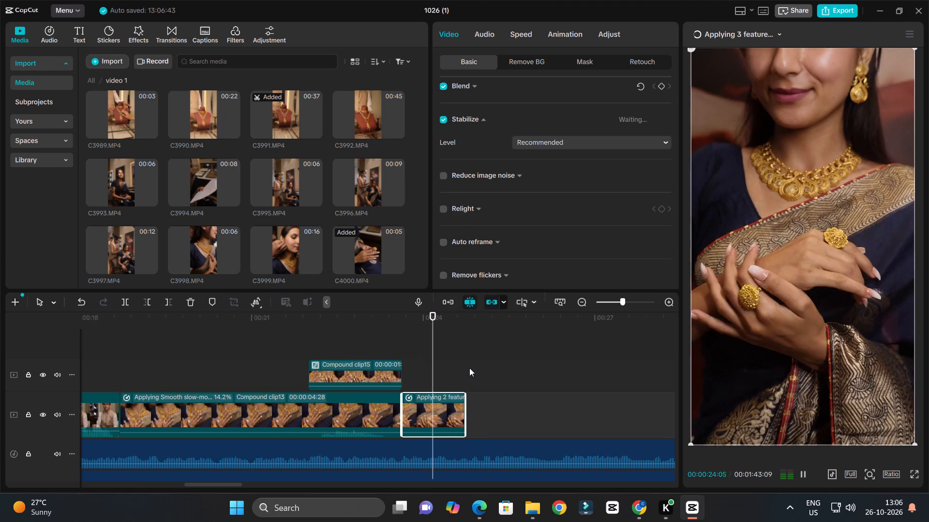
ctrl+scroll(469, 368, up, 3)
key(space)
drag(371, 320, 112, 423)
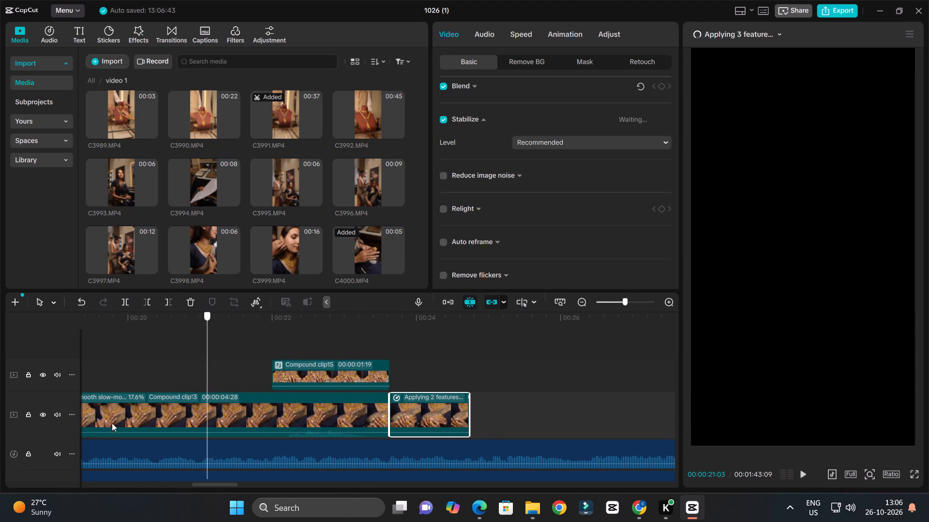
drag(112, 423, 384, 423)
key(space)
ctrl+scroll(426, 381, down, 19)
ctrl+scroll(486, 389, down, 4)
ctrl+scroll(500, 388, up, 4)
ctrl+scroll(482, 383, down, 3)
key(space)
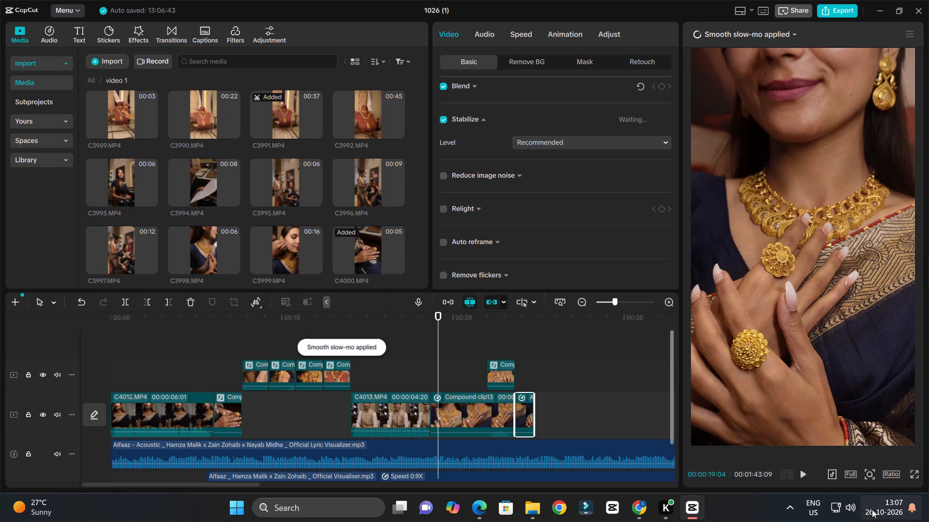
Switch to Windows Settings and examine the Ethernet connection's network details.
click(834, 510)
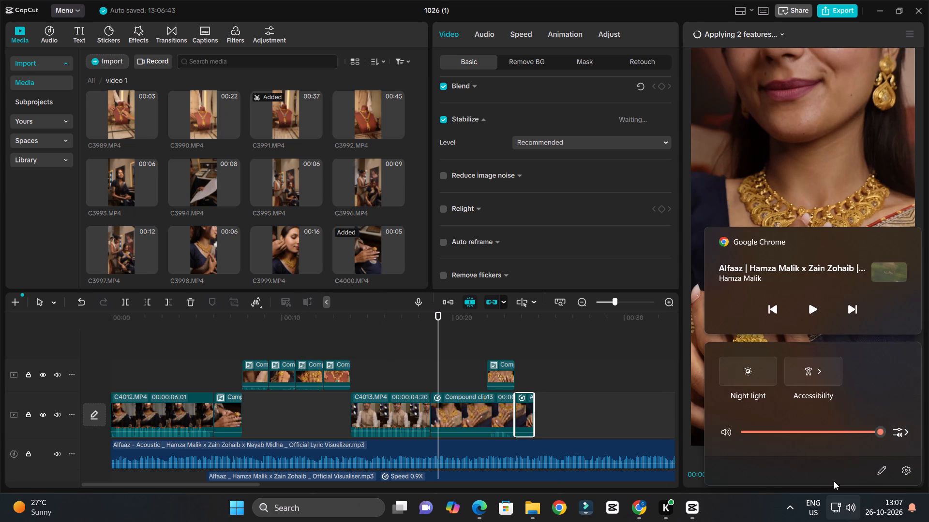
click(848, 515)
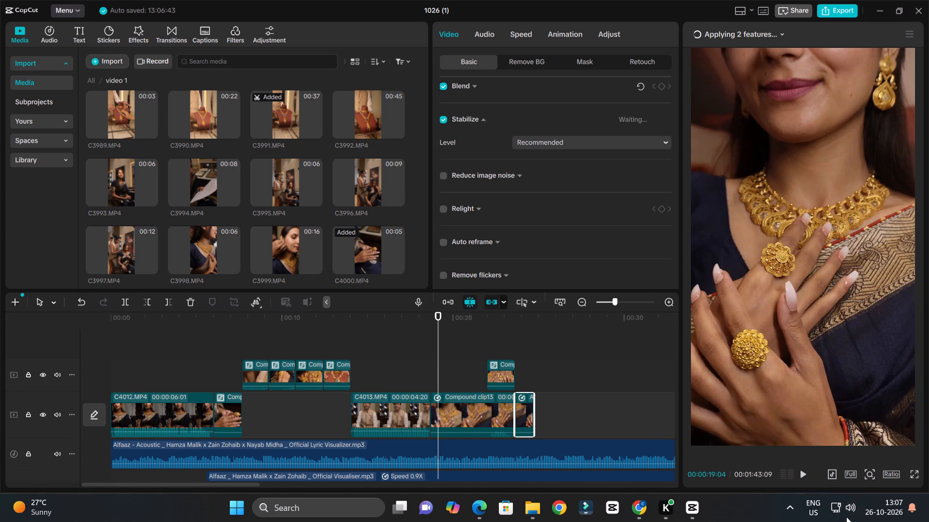
click(846, 517)
click(831, 506)
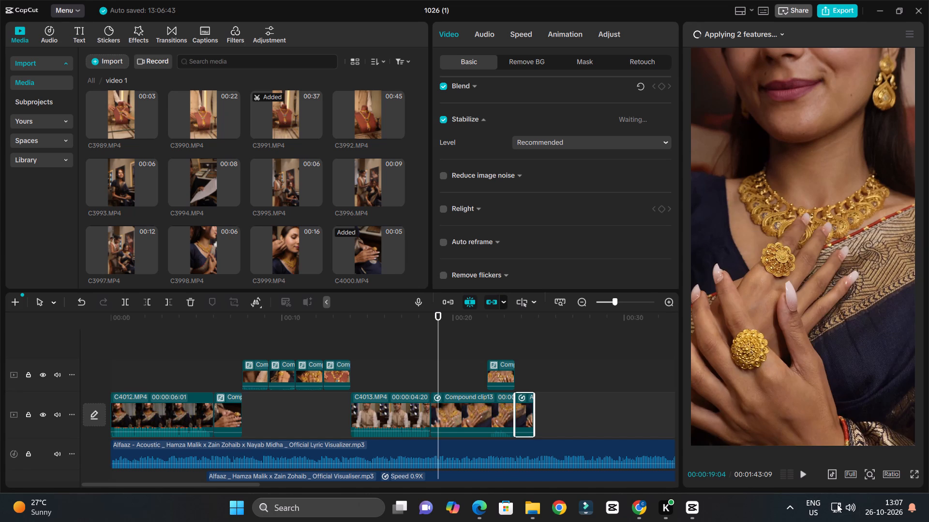
click(837, 504)
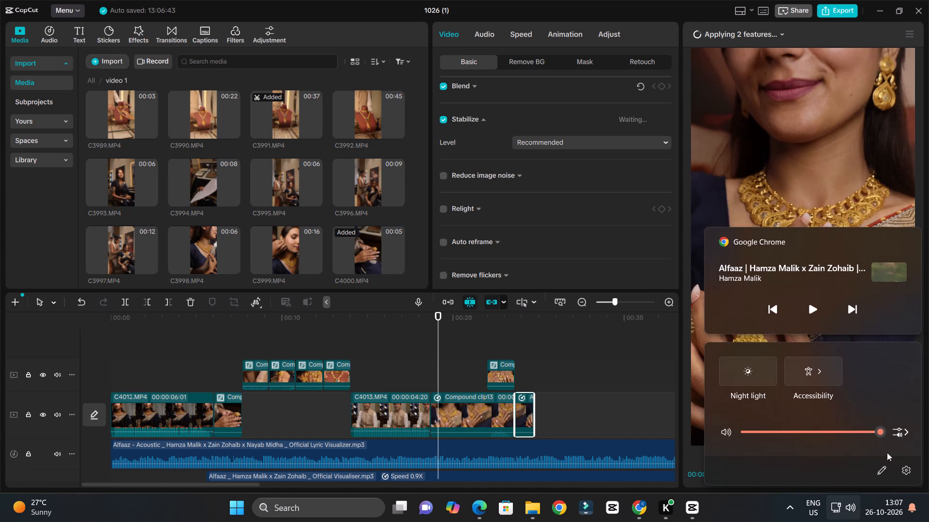
click(904, 469)
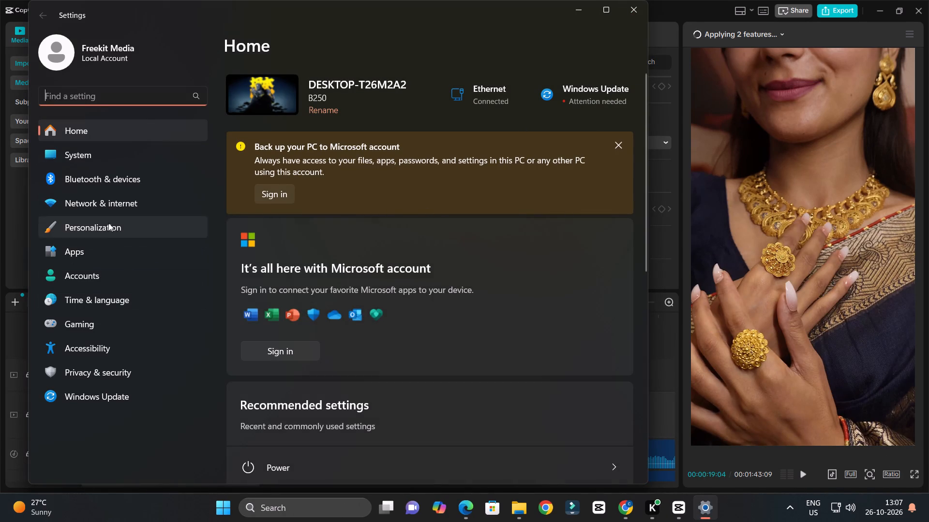
click(127, 208)
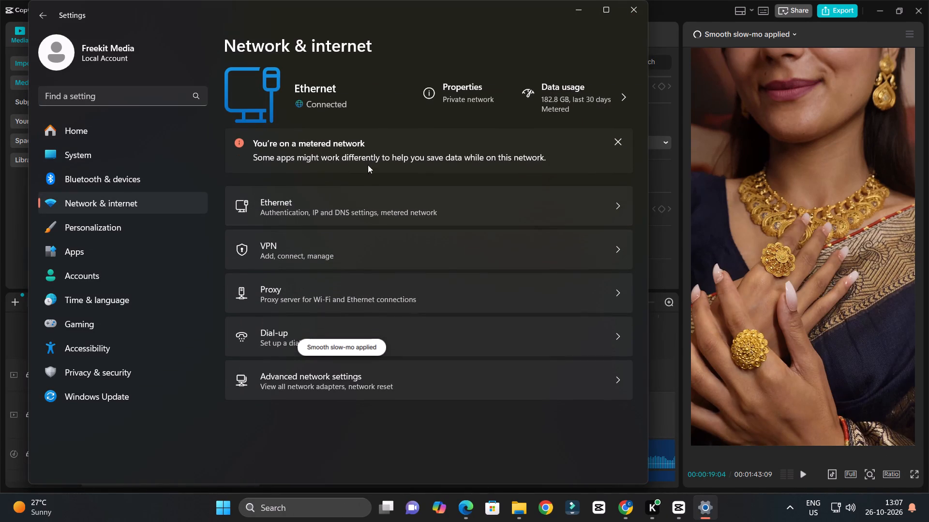
click(326, 88)
click(265, 81)
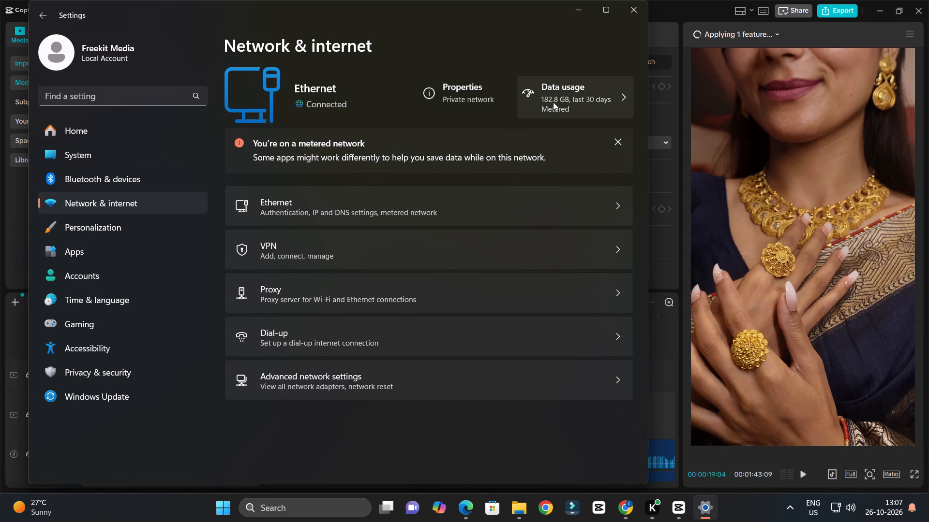
click(341, 207)
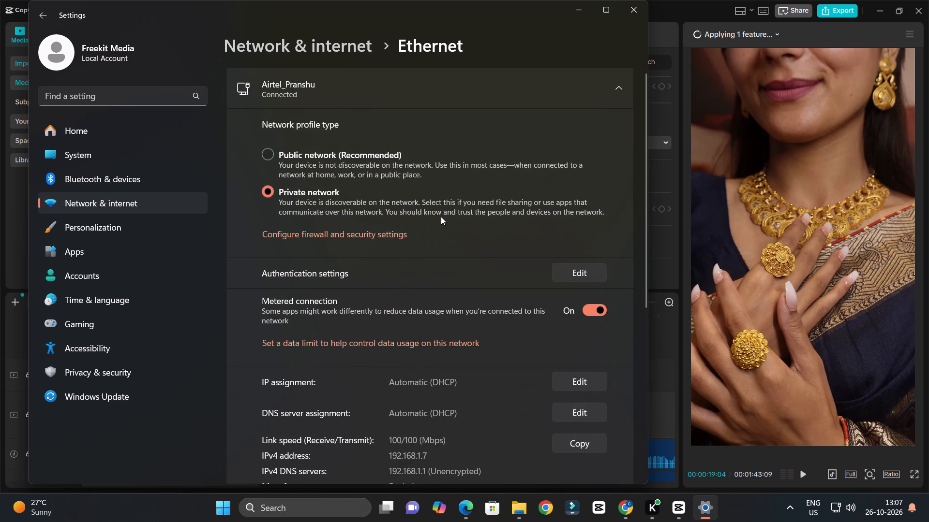
scroll(426, 175, down, 2)
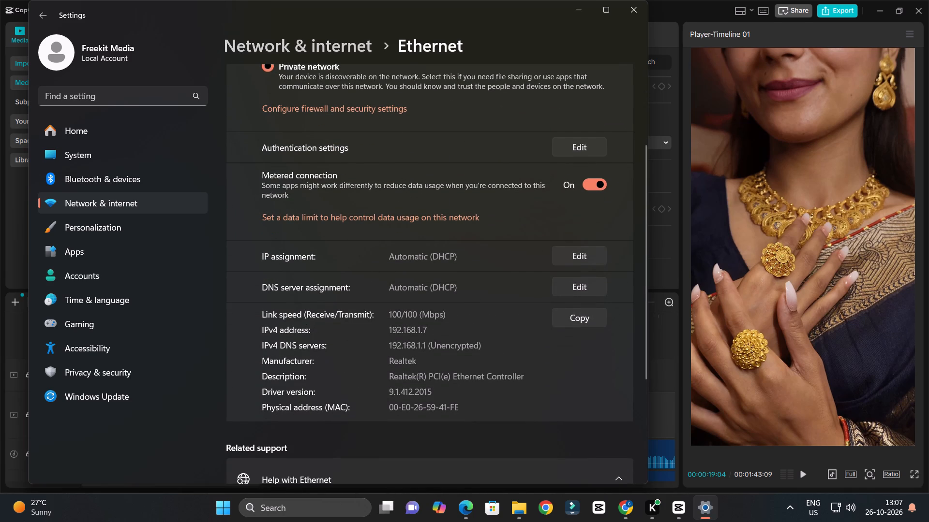
scroll(406, 393, down, 3)
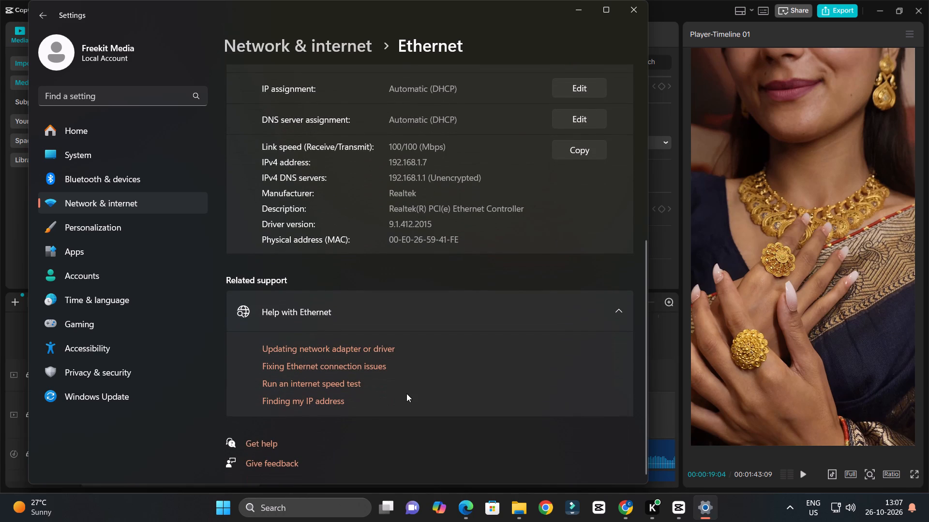
scroll(406, 393, down, 5)
scroll(406, 393, up, 3)
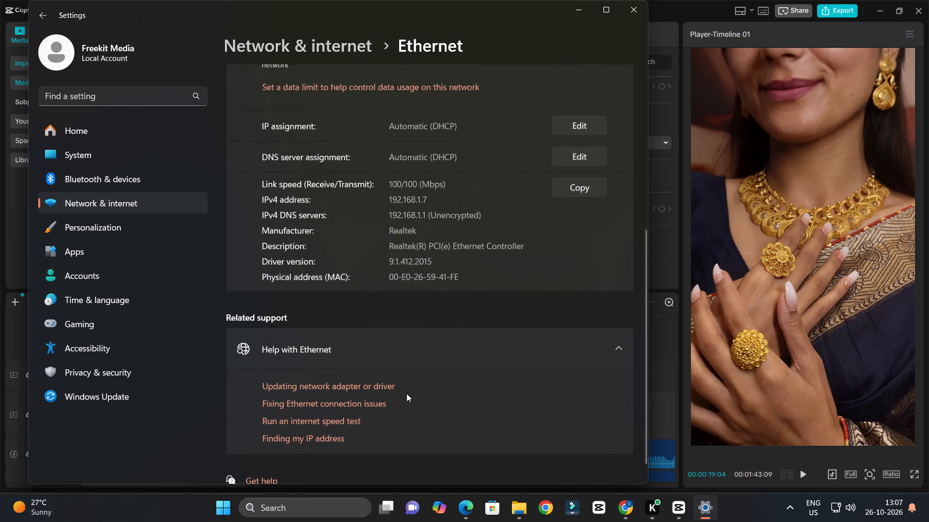
scroll(406, 393, up, 7)
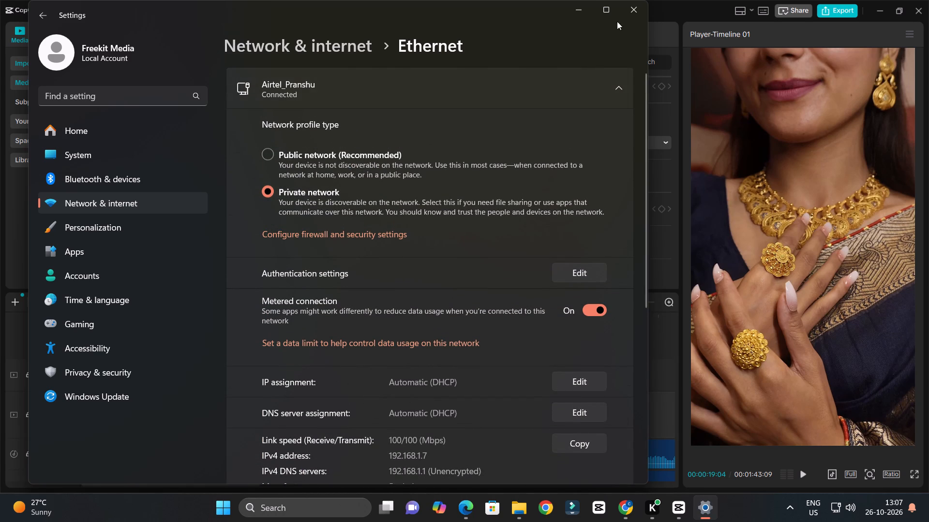
click(629, 10)
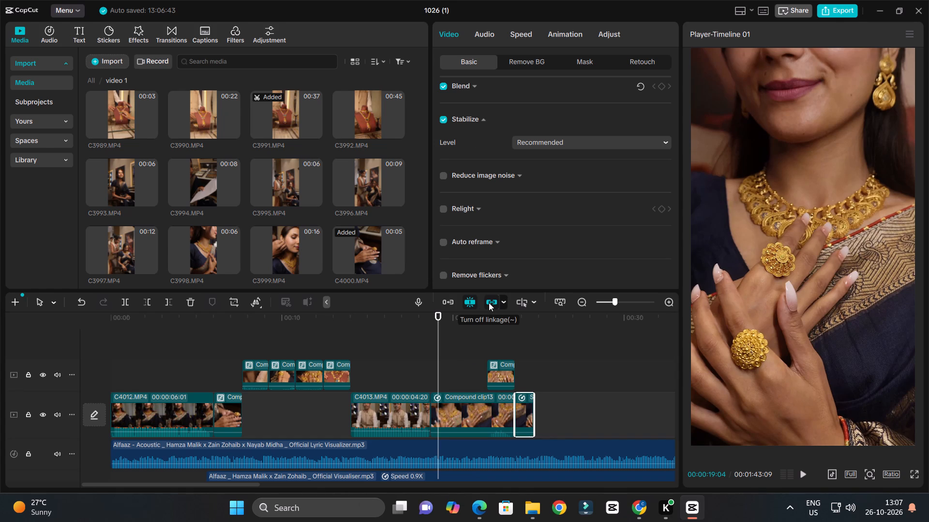
Replay the slow-motion hands shot and the necklace clip through the stabilized final piece to examine the stabilization.
key(space)
key(space)
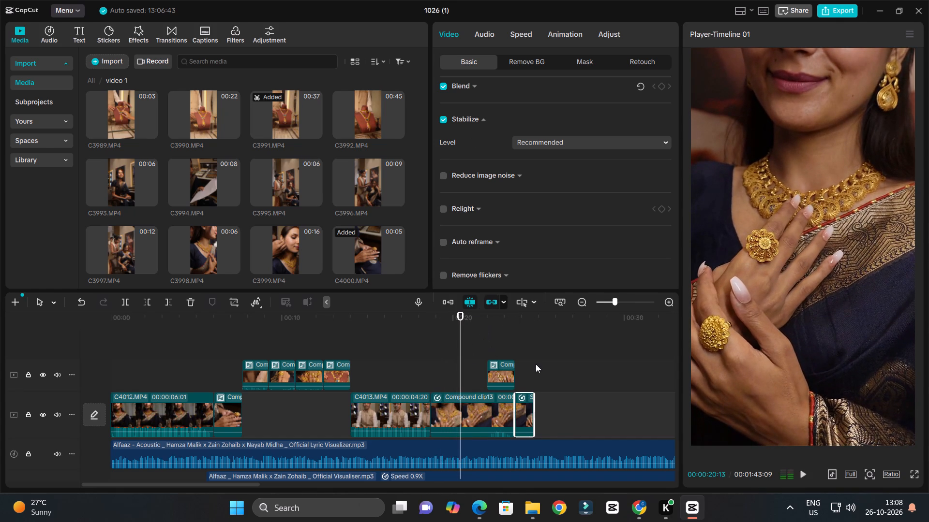
ctrl+scroll(536, 364, up, 9)
key(space)
ctrl+scroll(536, 364, up, 4)
scroll(538, 364, up, 1)
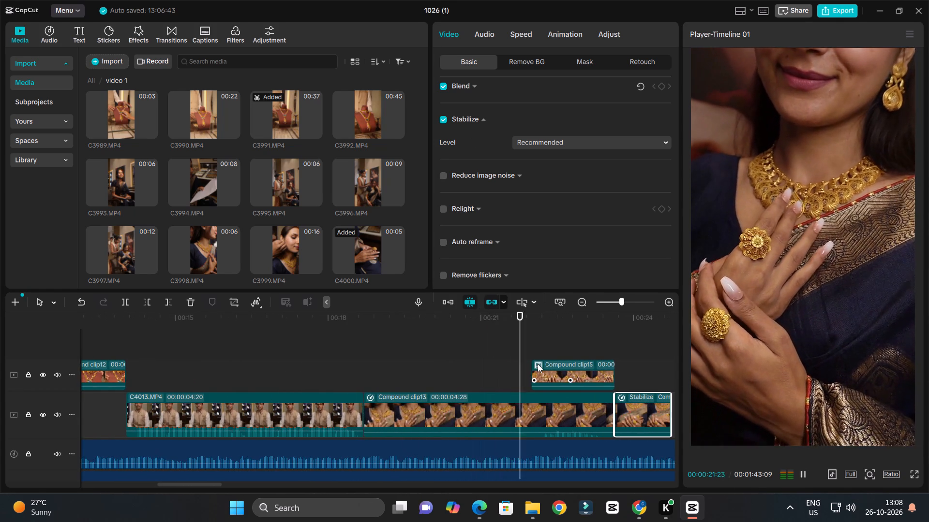
ctrl+scroll(538, 364, down, 4)
ctrl+scroll(569, 374, up, 4)
ctrl+scroll(579, 374, down, 5)
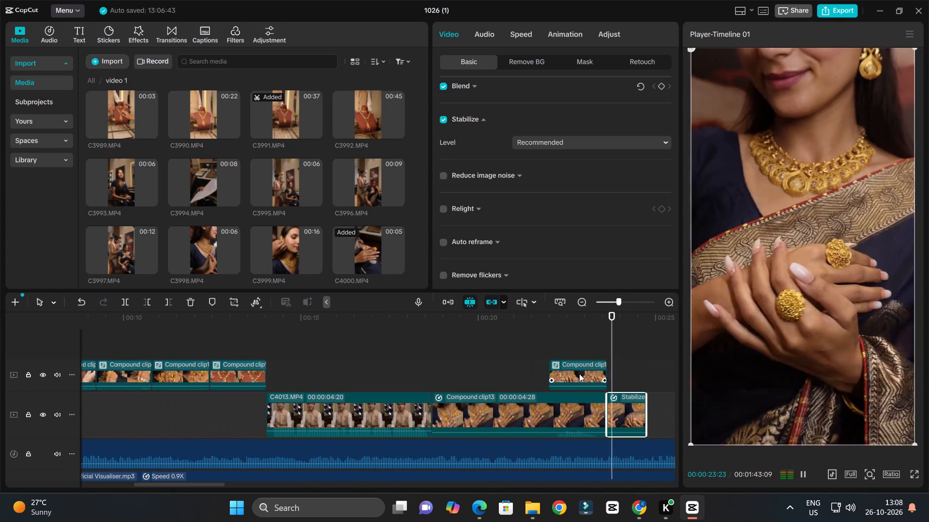
ctrl+scroll(604, 387, up, 4)
key(space)
Turn off Stabilize on the split-off final piece of the slow-motion clip starting at 00:00:23:19.
click(612, 420)
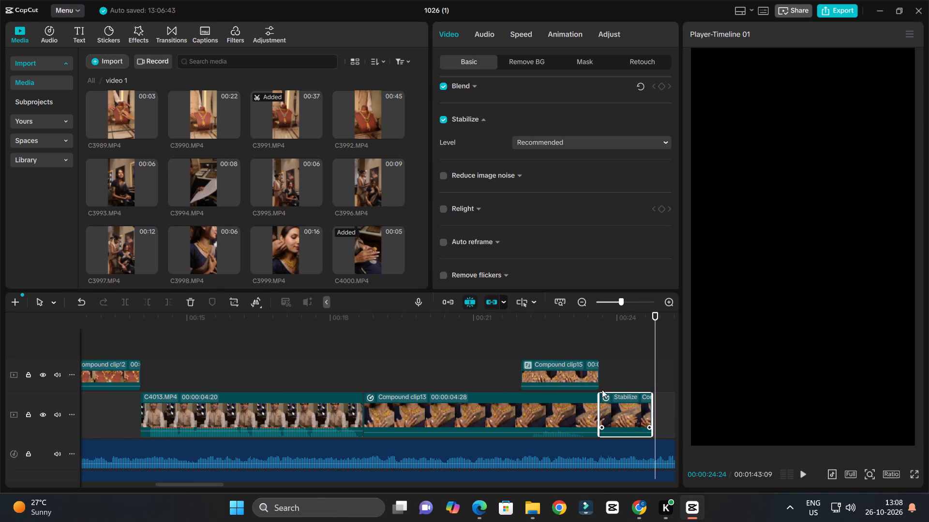
click(443, 119)
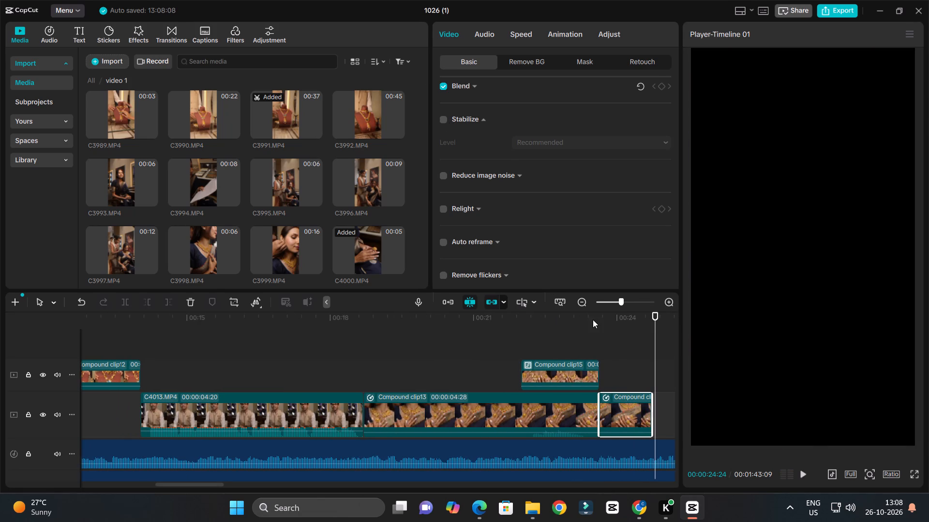
click(597, 320)
key(space)
ctrl+scroll(625, 343, up, 7)
key(space)
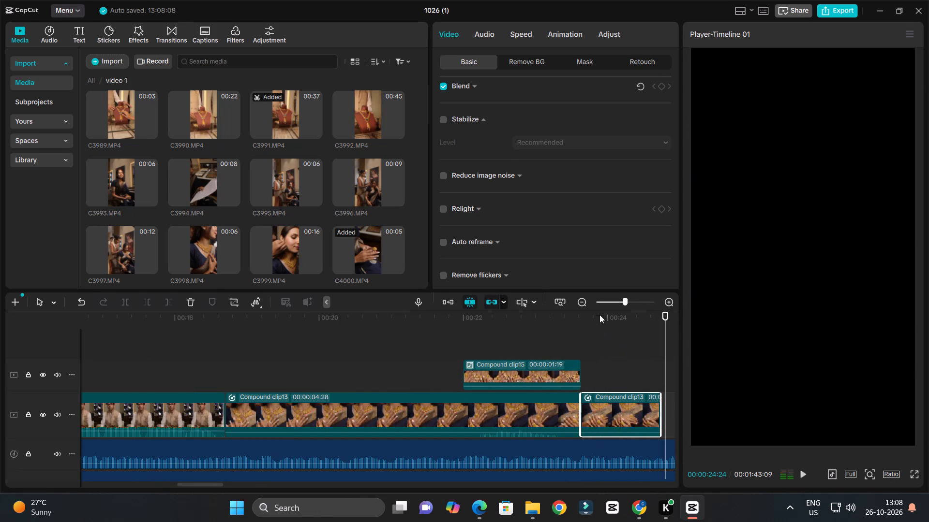
click(583, 318)
ctrl+scroll(583, 334, down, 10)
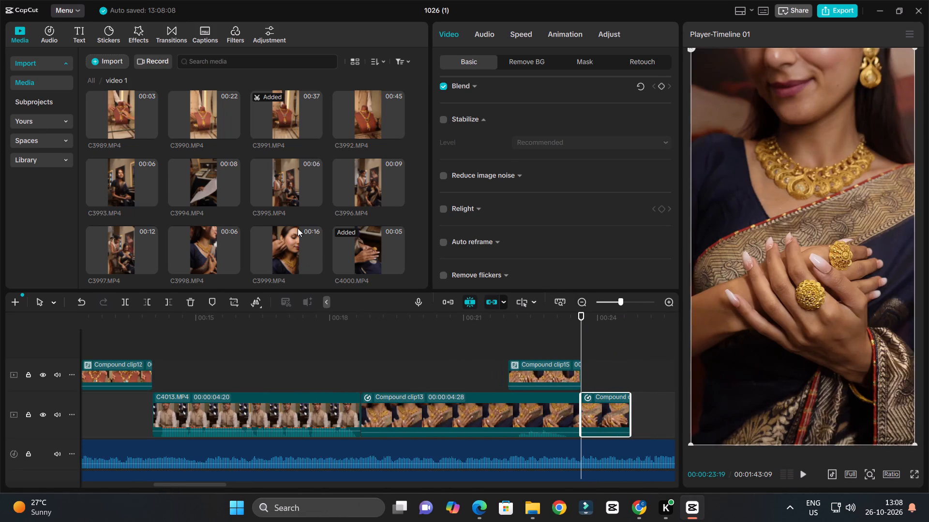
Preview C3998.MP4 from the imported media and replay the necklace clip section to compare the shots.
double_click(210, 254)
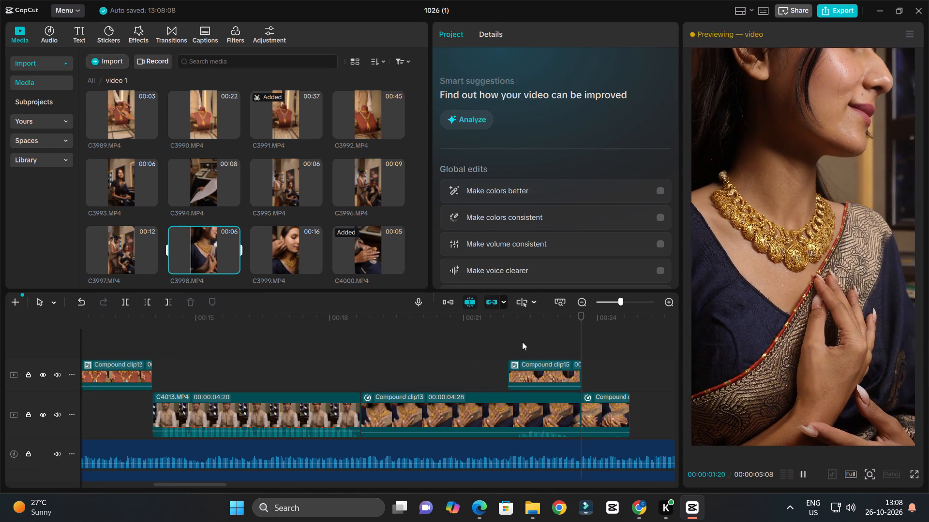
click(505, 324)
click(496, 338)
key(space)
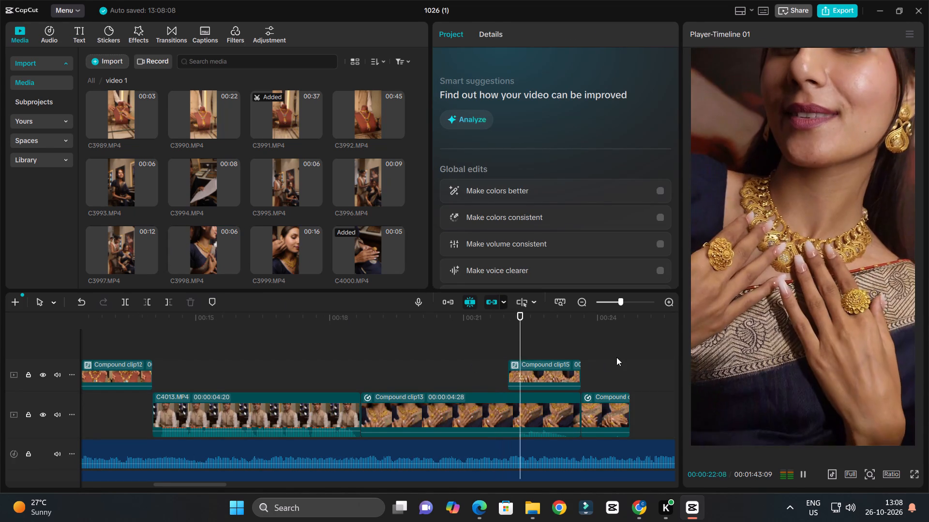
ctrl+scroll(617, 357, up, 6)
key(space)
ctrl+scroll(532, 363, down, 9)
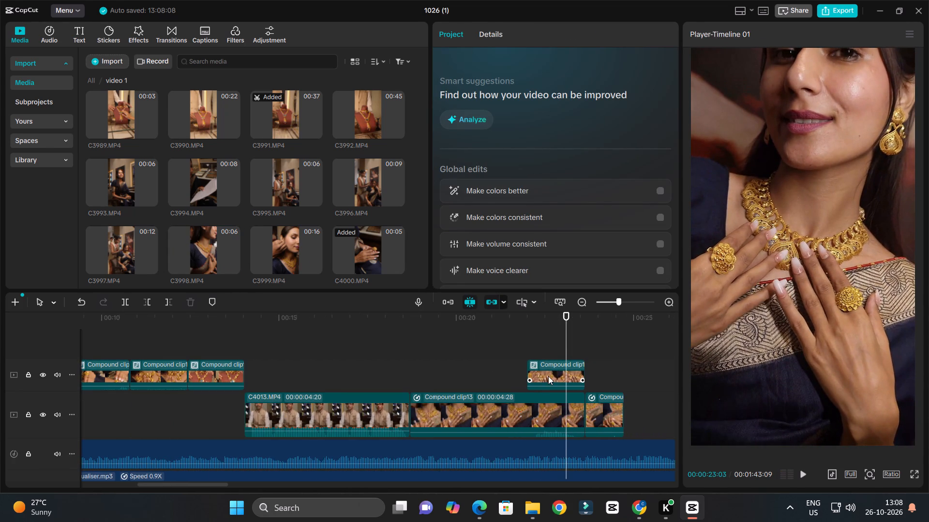
Move the necklace compound clip on the upper track to about 00:00:27, past the end of the slow-motion shot.
drag(548, 376, 663, 374)
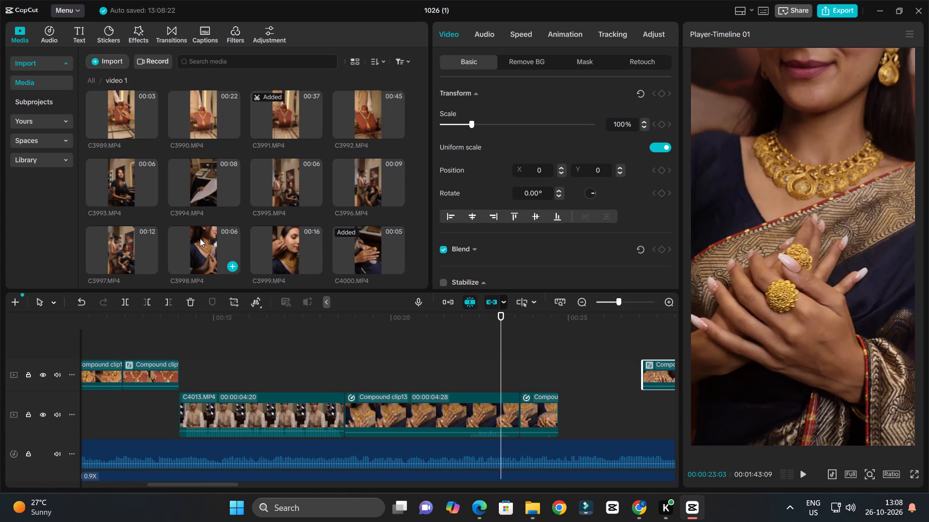
Place C3998.MP4 on a new track above the other video clips, starting at about 00:00:22:04.
double_click(200, 238)
drag(193, 246, 479, 338)
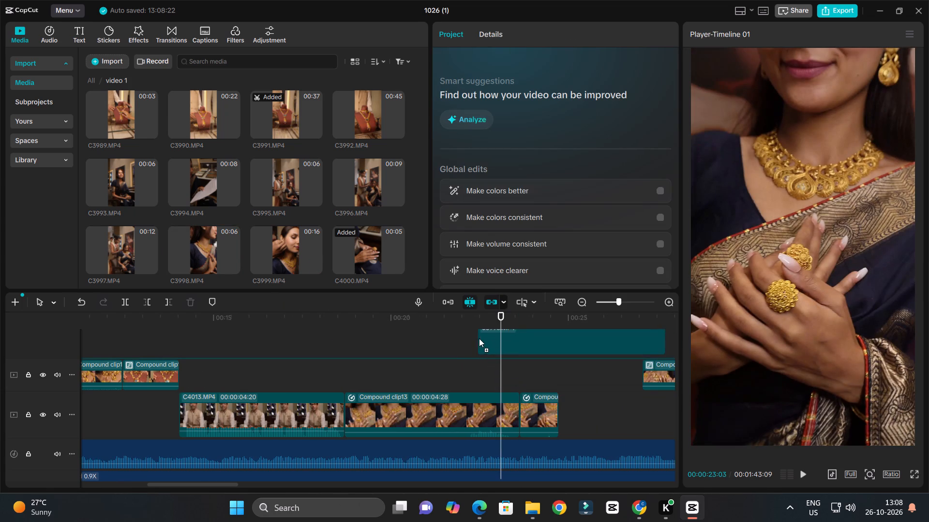
drag(479, 338, 467, 340)
click(467, 321)
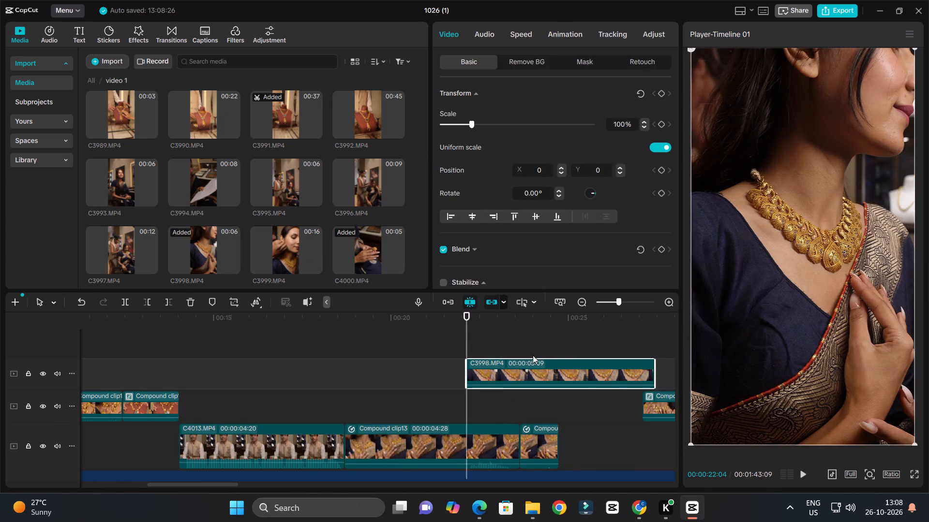
Review C3998.MP4 for its best moment and trim off everything before about 00:00:25:05, keeping the last 00:00:02:08.
key(space)
ctrl+scroll(565, 360, up, 16)
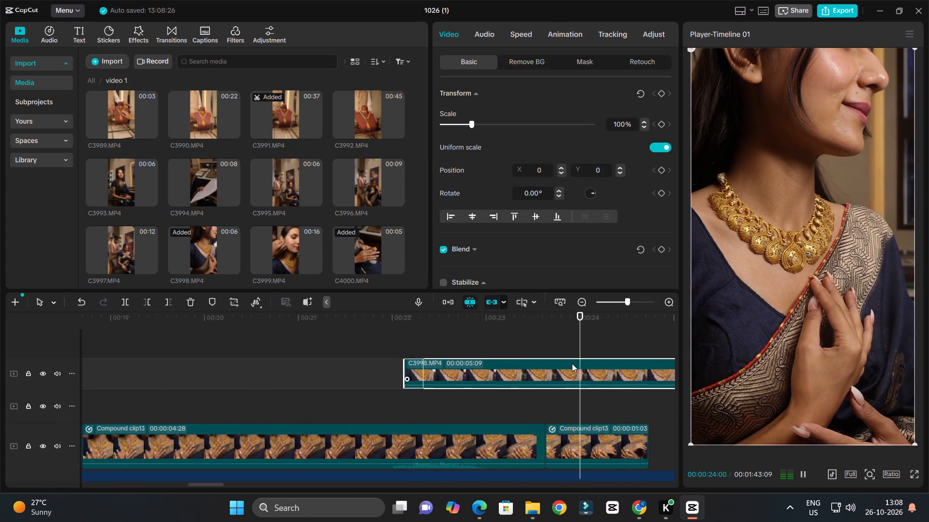
ctrl+scroll(572, 363, up, 4)
key(space)
ctrl+scroll(358, 360, down, 9)
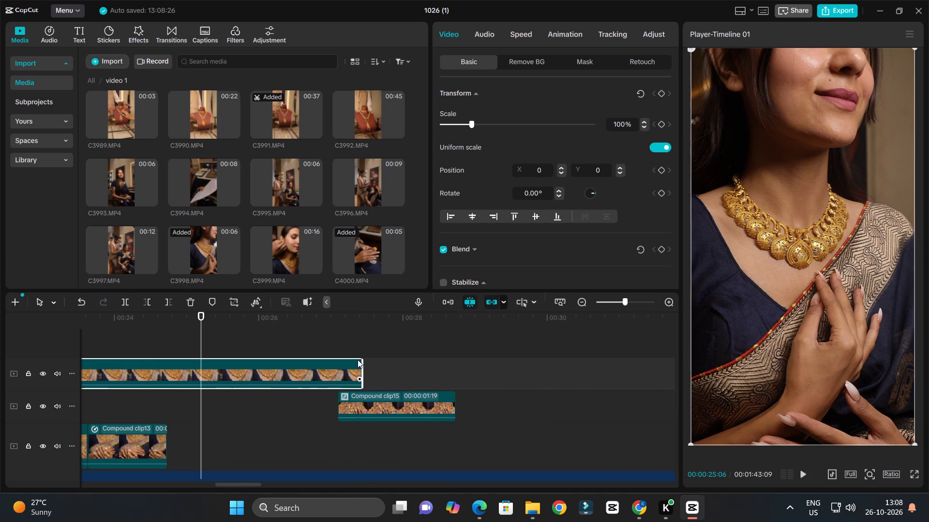
drag(157, 319, 234, 370)
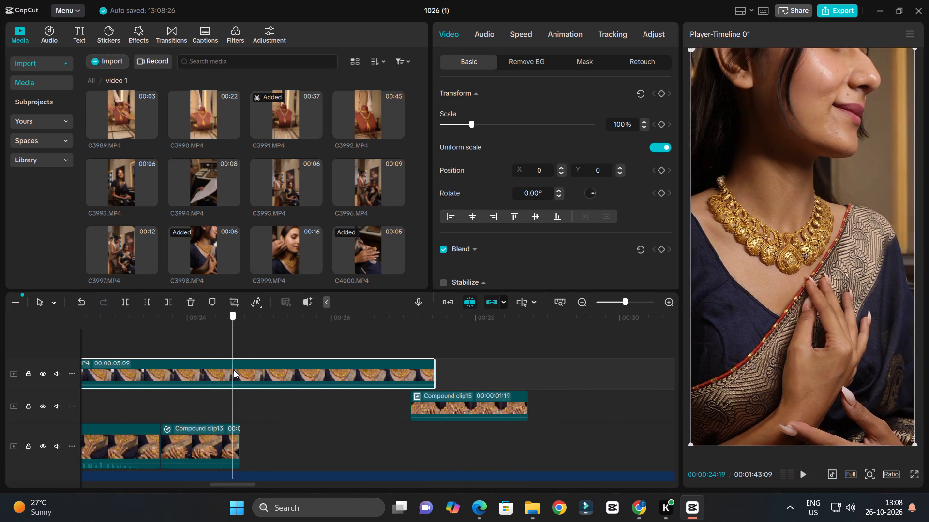
drag(234, 370, 322, 374)
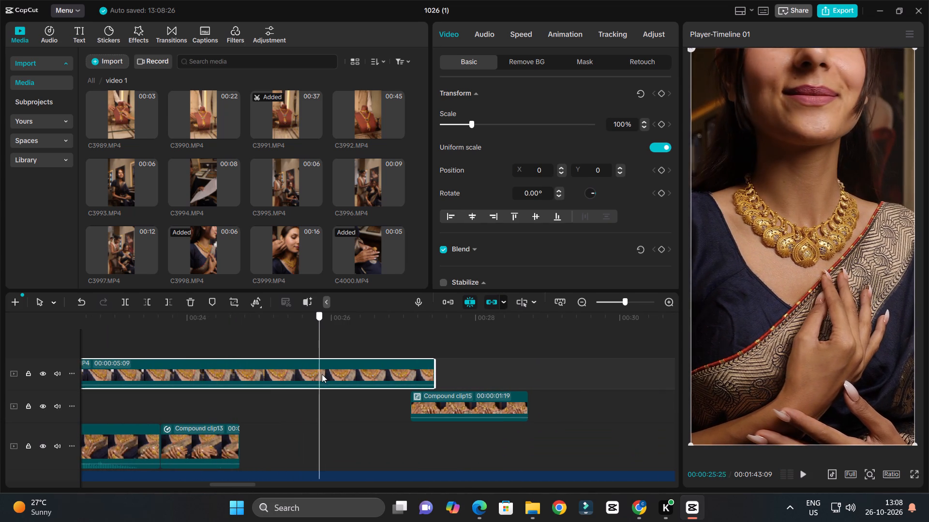
drag(322, 374, 134, 376)
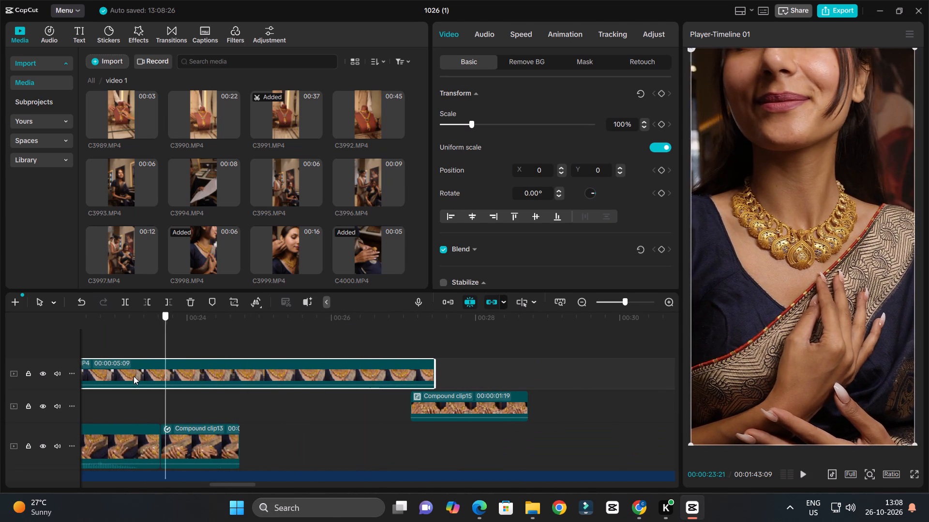
drag(134, 376, 247, 396)
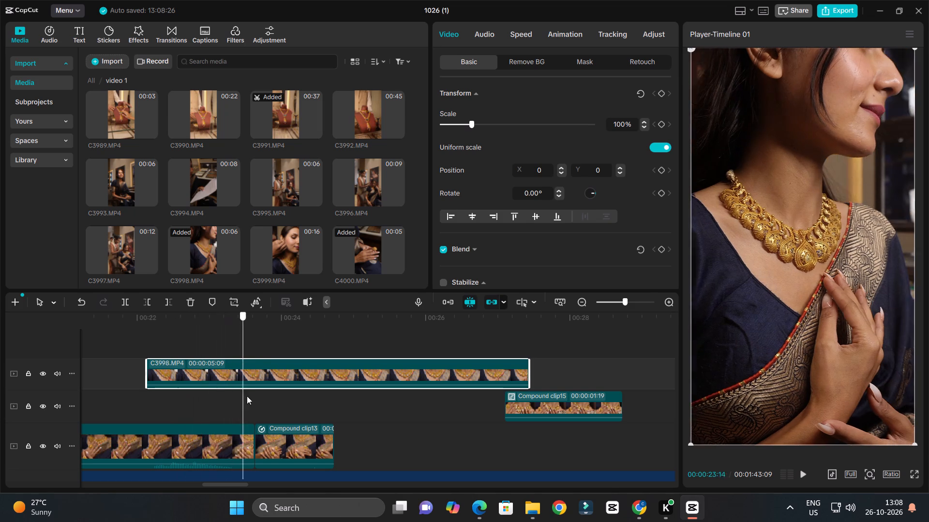
drag(247, 396, 370, 391)
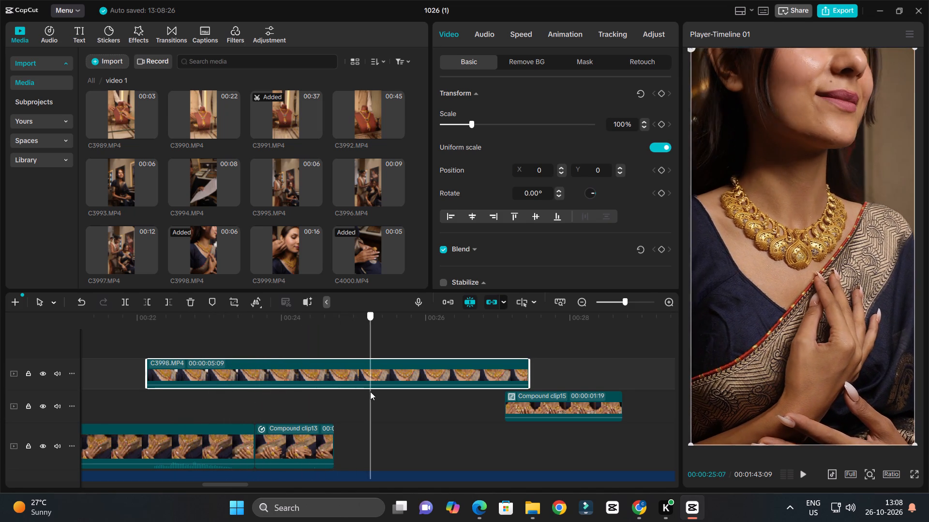
drag(370, 391, 366, 389)
click(371, 370)
key(q)
Play through the shortened C3998.MP4 and trim off its end after about 00:00:27:05, keeping 00:00:02:00.
key(space)
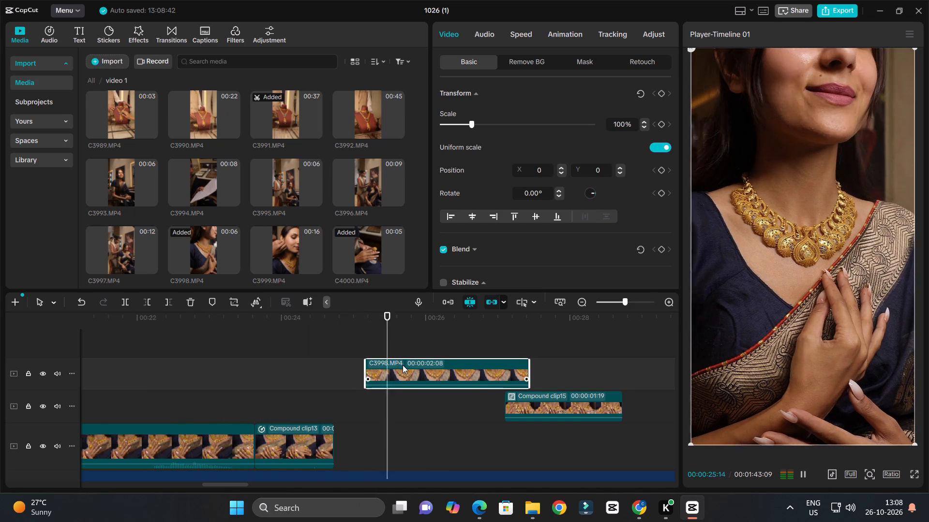
ctrl+scroll(403, 365, down, 3)
ctrl+scroll(405, 365, up, 3)
ctrl+scroll(446, 372, up, 4)
key(space)
key(space)
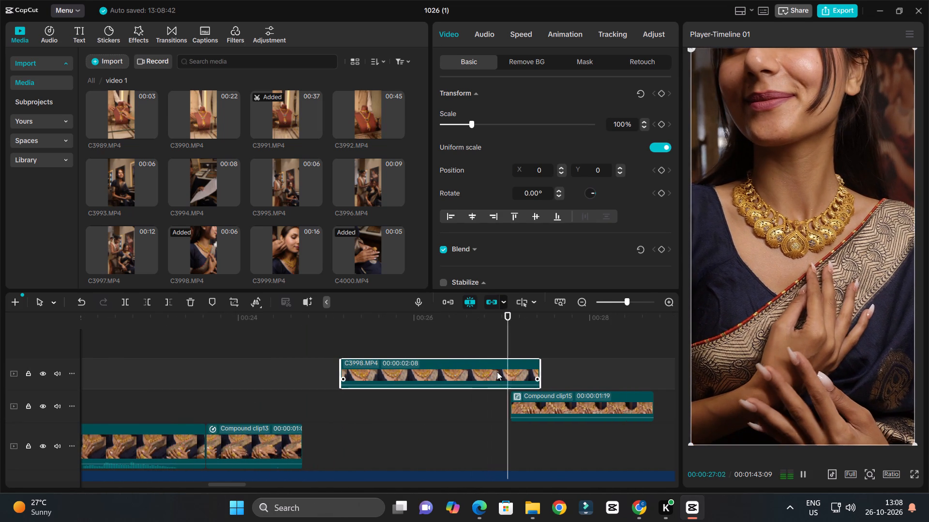
key(space)
click(497, 372)
key(w)
Move C3998.MP4 back above the slow-motion shot so it starts just before 00:00:22, checking its timing in playback.
drag(452, 371, 178, 384)
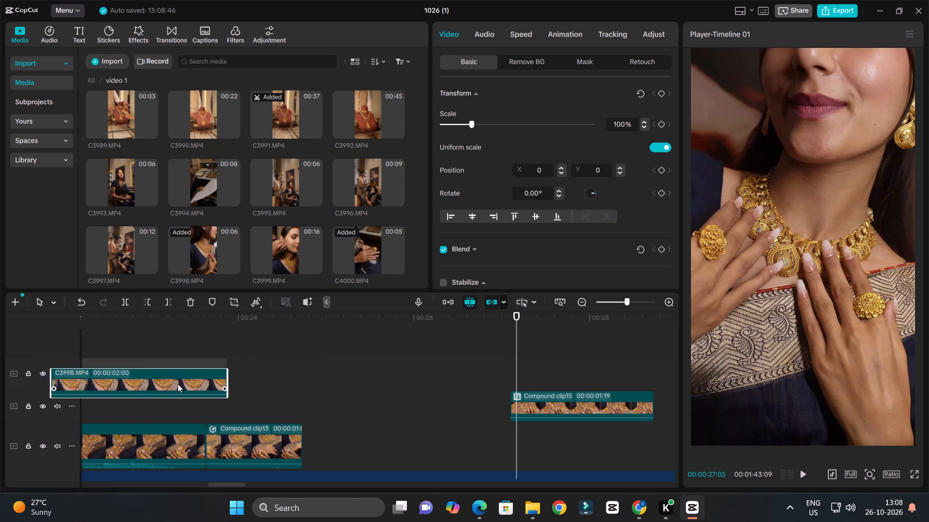
drag(178, 384, 176, 387)
drag(172, 332, 304, 379)
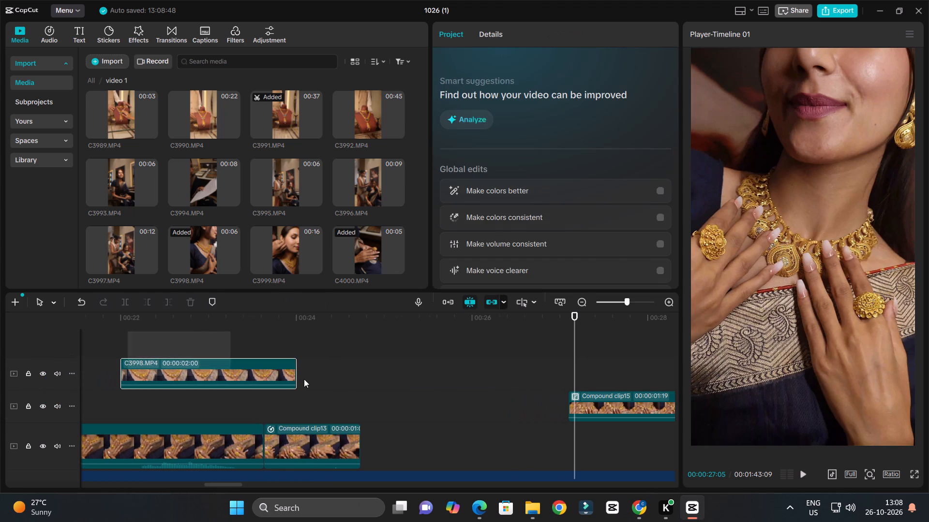
drag(304, 379, 189, 360)
drag(148, 316, 151, 339)
key(space)
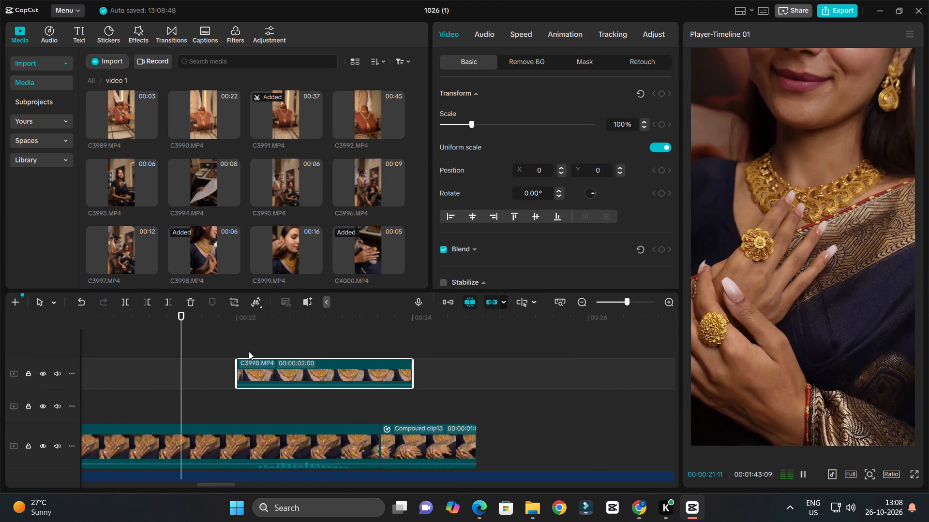
key(space)
drag(287, 373, 277, 374)
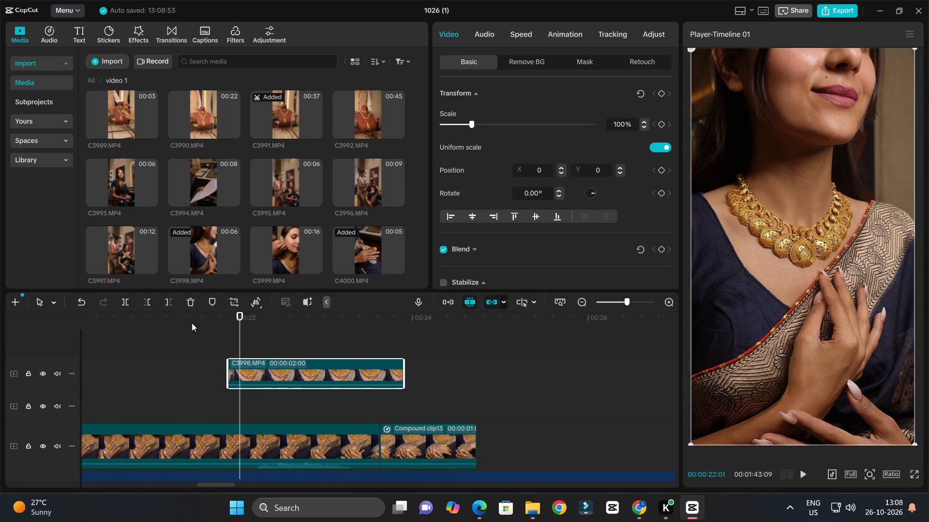
click(192, 323)
key(space)
key(space)
key(space)
key(space)
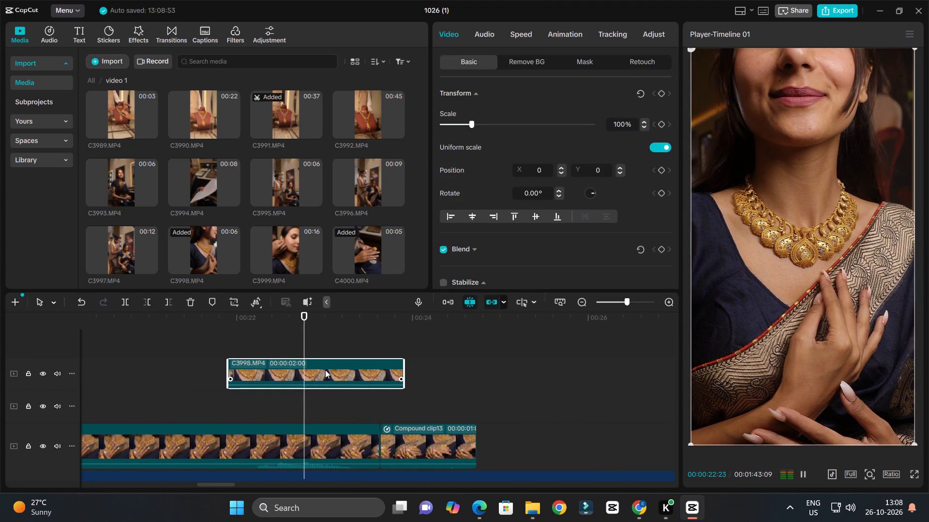
Turn on stabilization for the C3998.MP4 necklace clip.
click(325, 370)
scroll(462, 207, down, 2)
click(444, 173)
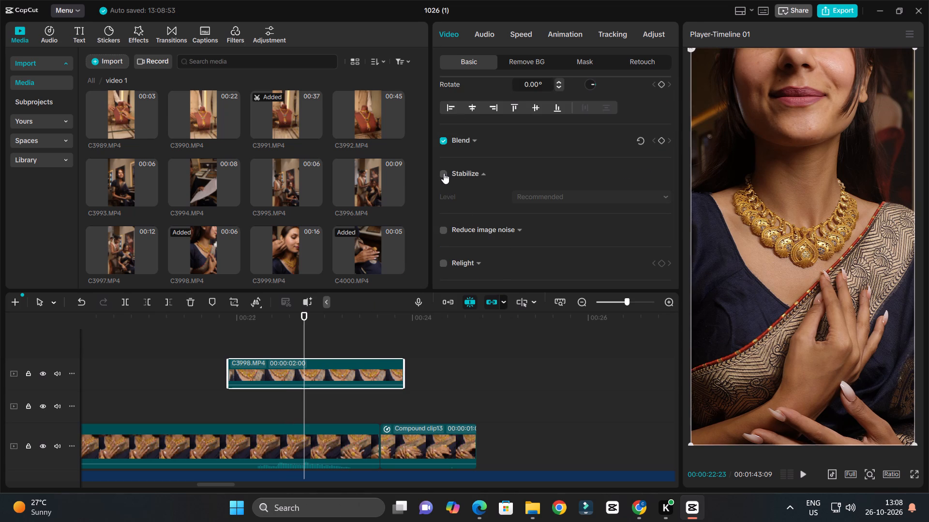